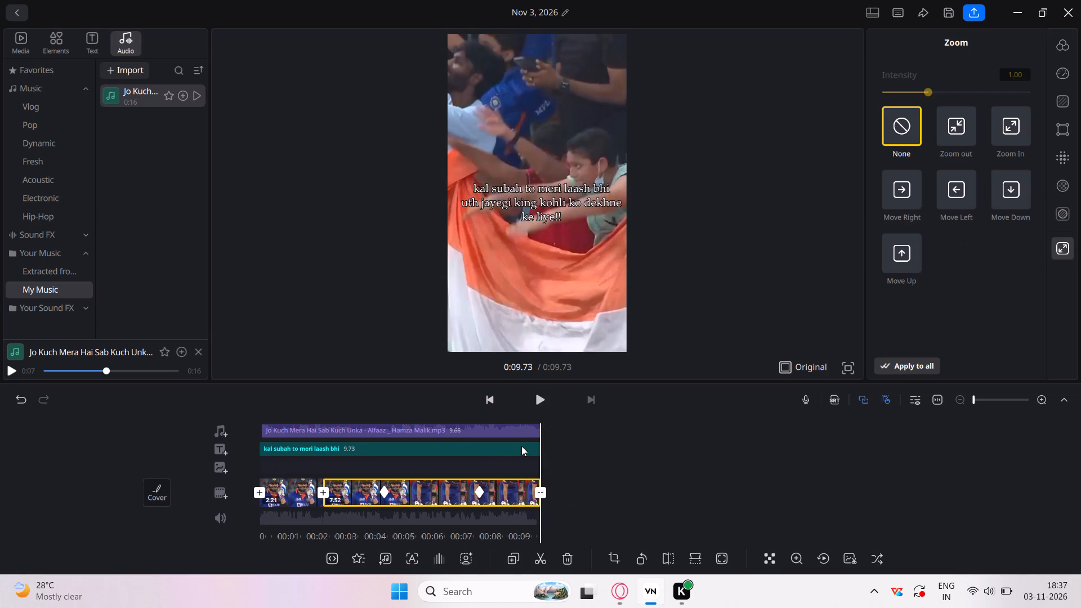
Delete the Jo Kuch Mera Hai Sab Kuch Unka music clip from the timeline.
{"action": "scroll", "coordinate": [521, 446], "scroll_direction": "right", "scroll_amount": 7}
{"action": "scroll", "coordinate": [521, 446], "scroll_direction": "right", "scroll_amount": 17}
{"action": "scroll", "coordinate": [521, 446], "scroll_direction": "right", "scroll_amount": 4}
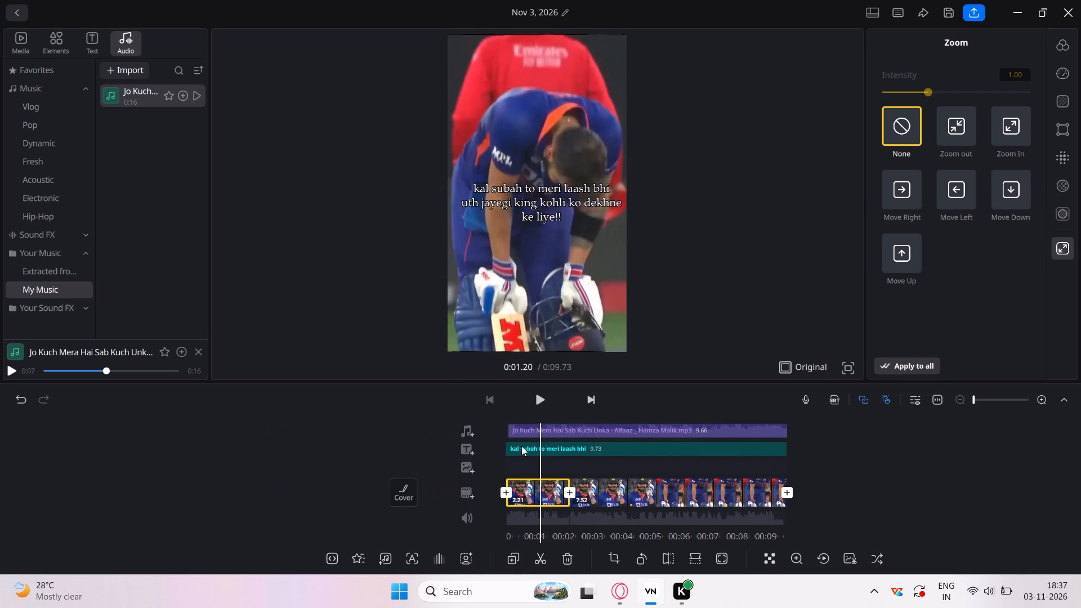
{"action": "scroll", "coordinate": [521, 446], "scroll_direction": "right", "scroll_amount": 5}
{"action": "left_click", "coordinate": [618, 424]}
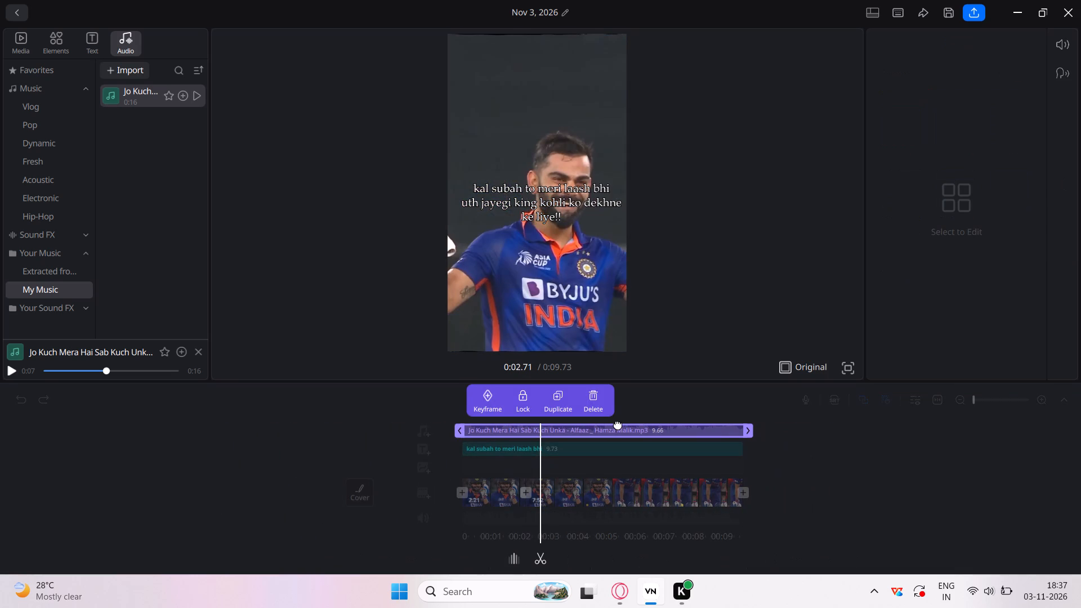
{"action": "left_click", "coordinate": [596, 396]}
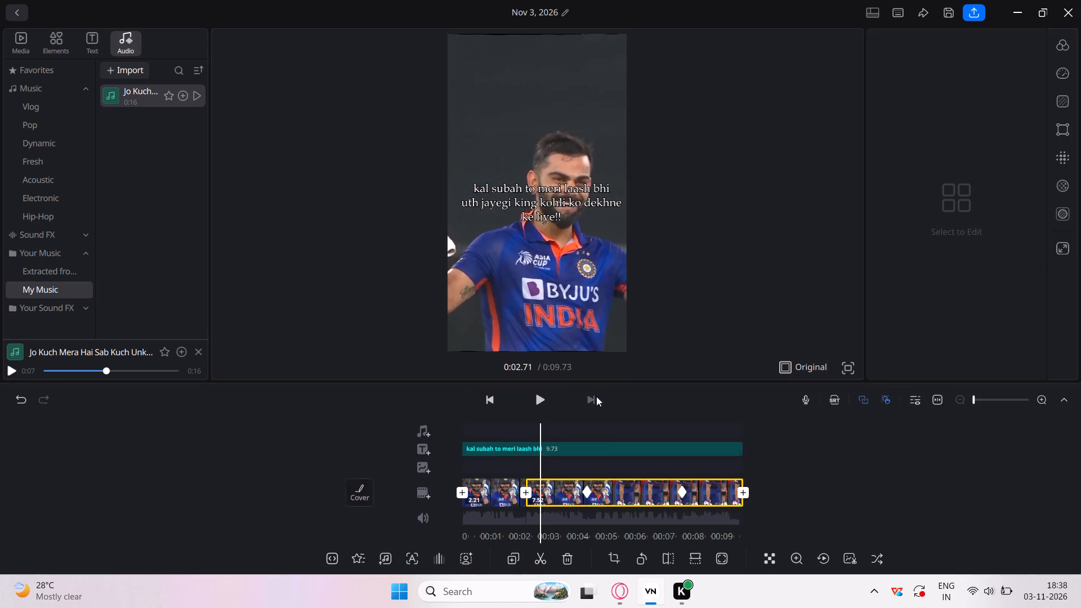
Apply the yellow text style with black stroke (F2C94C) to the "kal subah to meri laash bhi" caption.
{"action": "scroll", "coordinate": [600, 484], "scroll_direction": "right", "scroll_amount": 11}
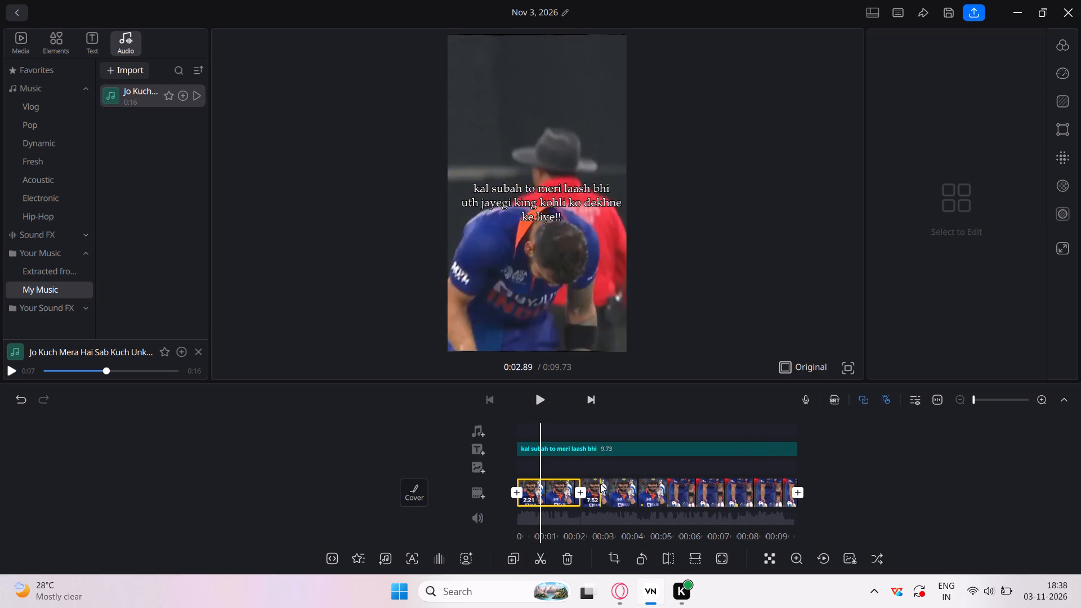
{"action": "scroll", "coordinate": [600, 484], "scroll_direction": "right", "scroll_amount": 1}
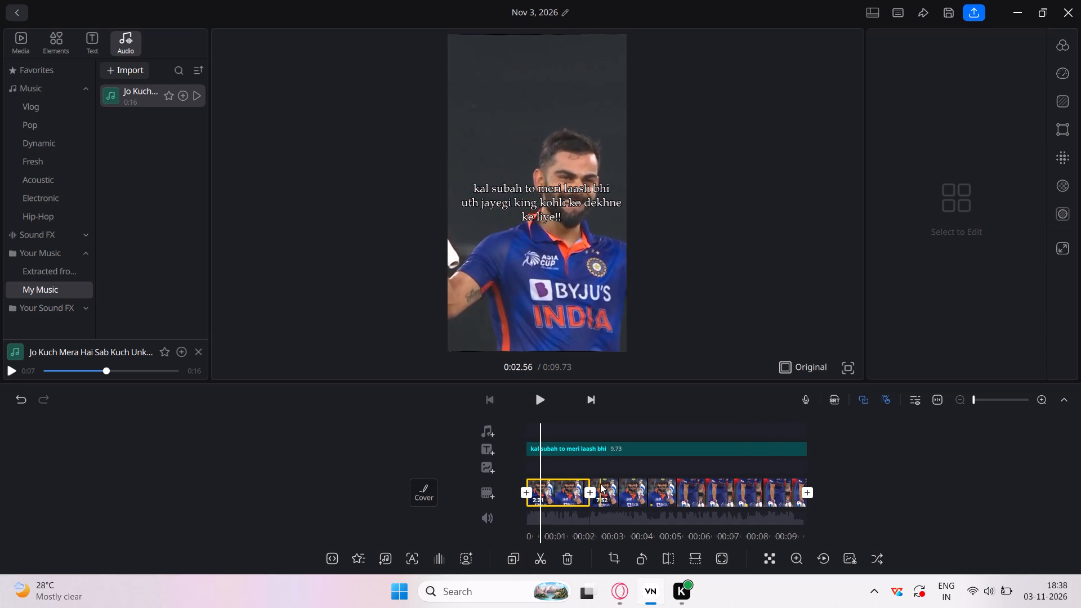
{"action": "left_click", "coordinate": [548, 451]}
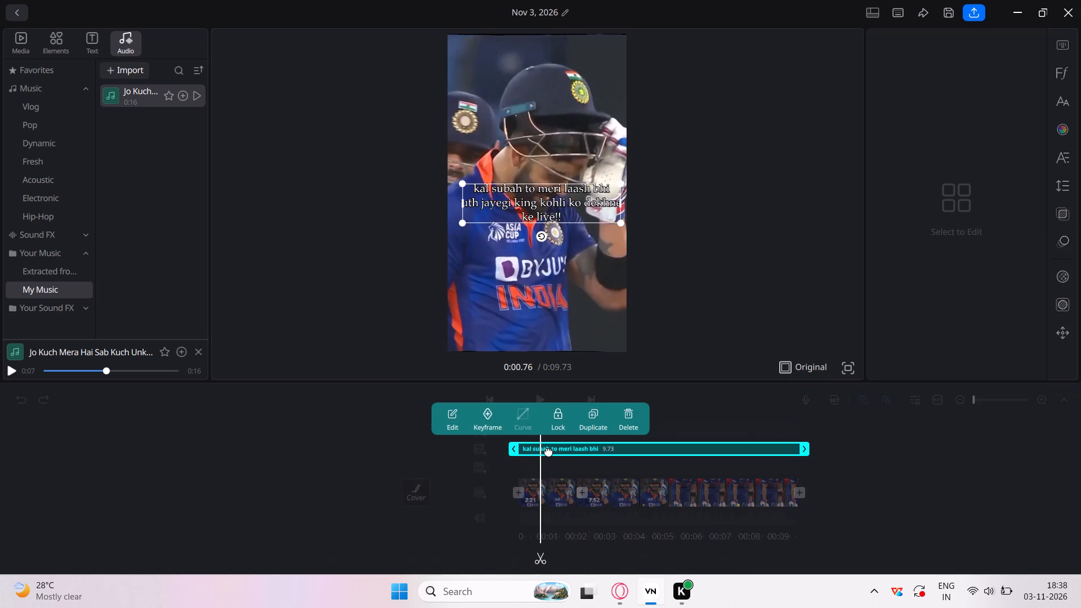
{"action": "left_click", "coordinate": [458, 416]}
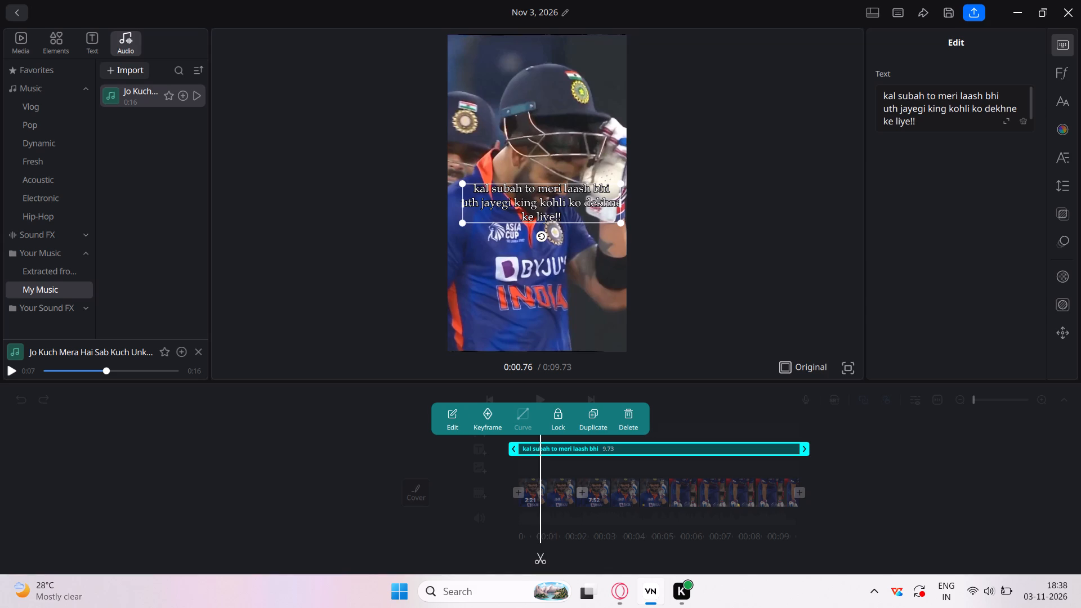
{"action": "left_click", "coordinate": [939, 127]}
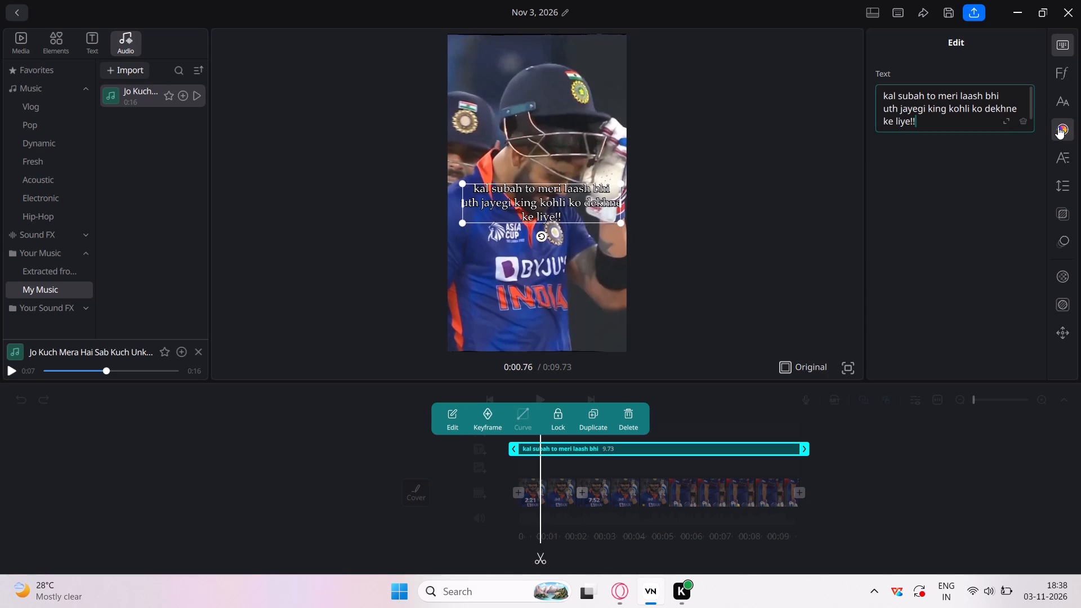
{"action": "left_click", "coordinate": [1058, 127]}
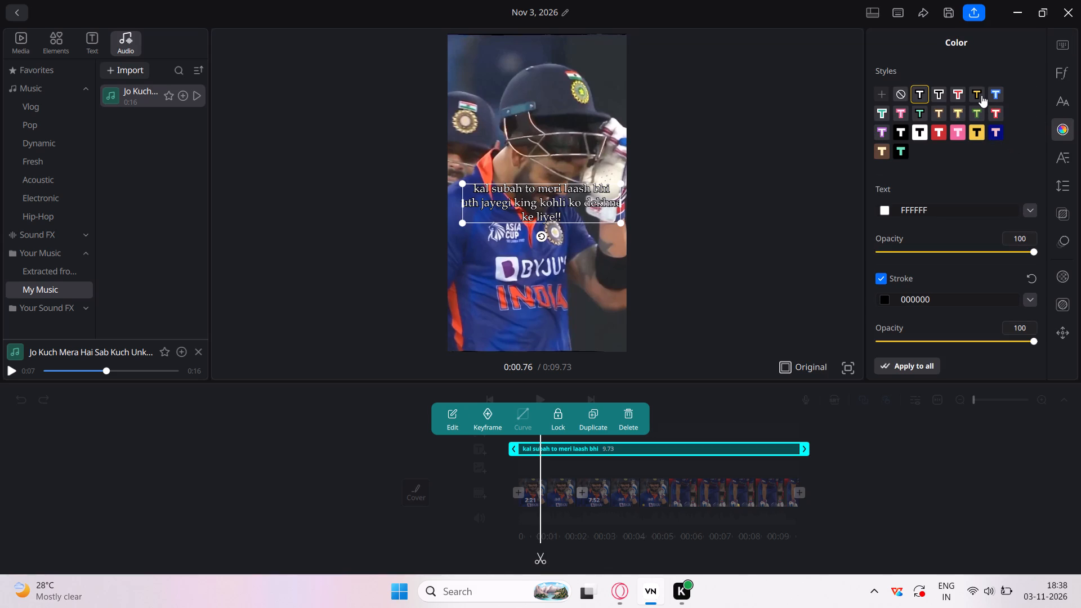
{"action": "left_click", "coordinate": [981, 95]}
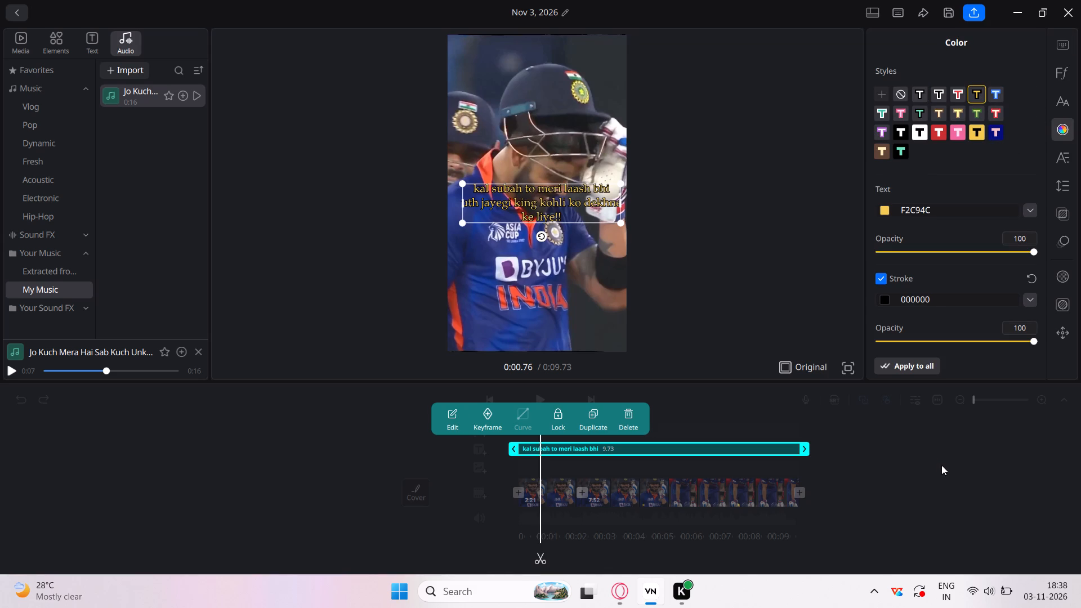
{"action": "left_click", "coordinate": [941, 465]}
Return the playhead to the start of the timeline, about 0:00.03.
{"action": "left_click", "coordinate": [546, 404]}
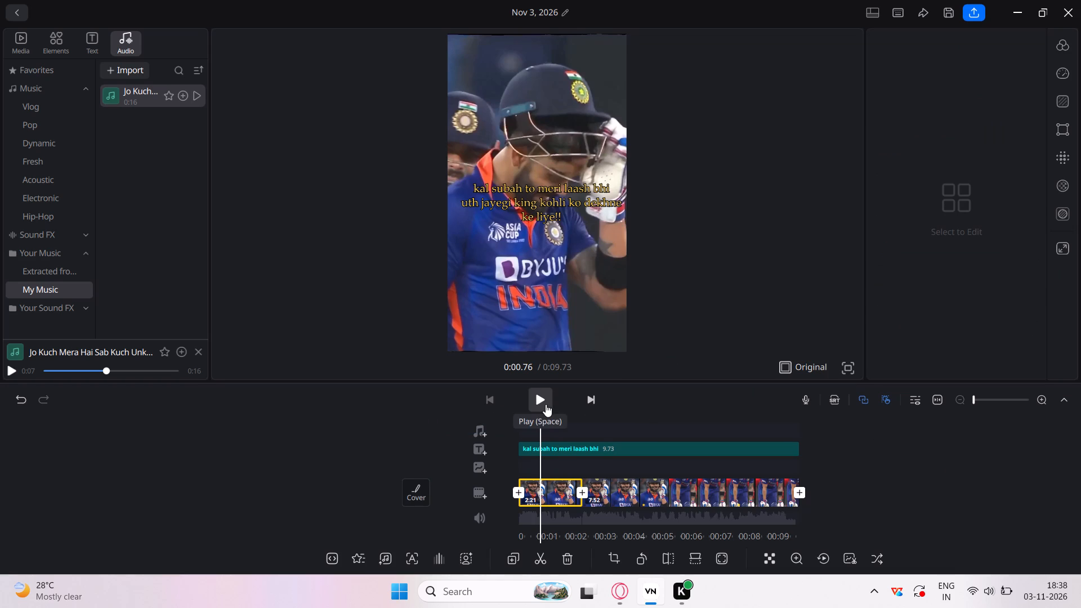
{"action": "scroll", "coordinate": [537, 462], "scroll_direction": "right", "scroll_amount": 4}
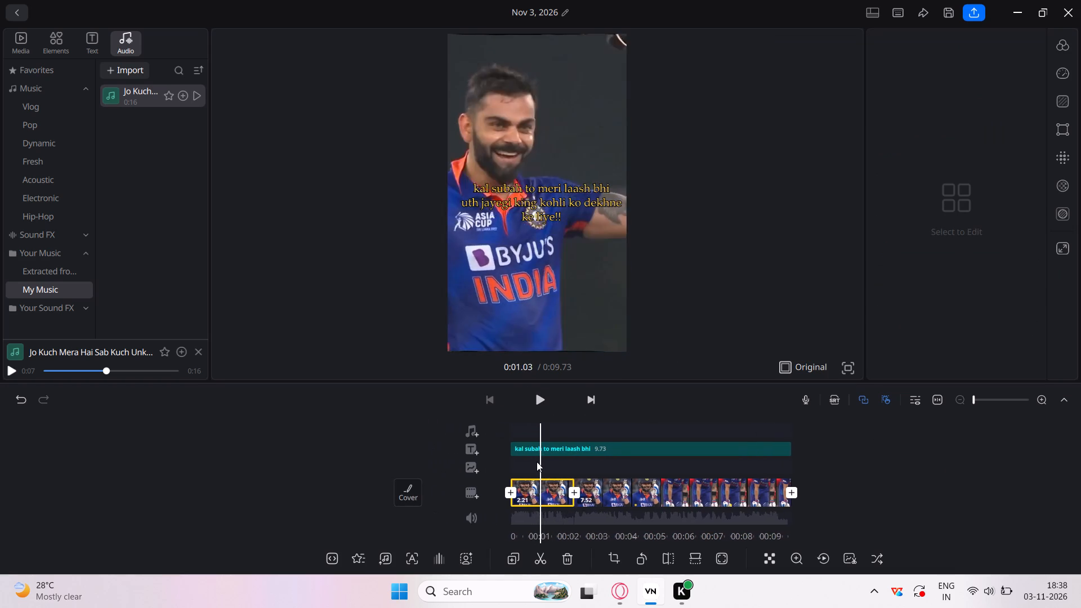
{"action": "scroll", "coordinate": [537, 462], "scroll_direction": "right", "scroll_amount": 10}
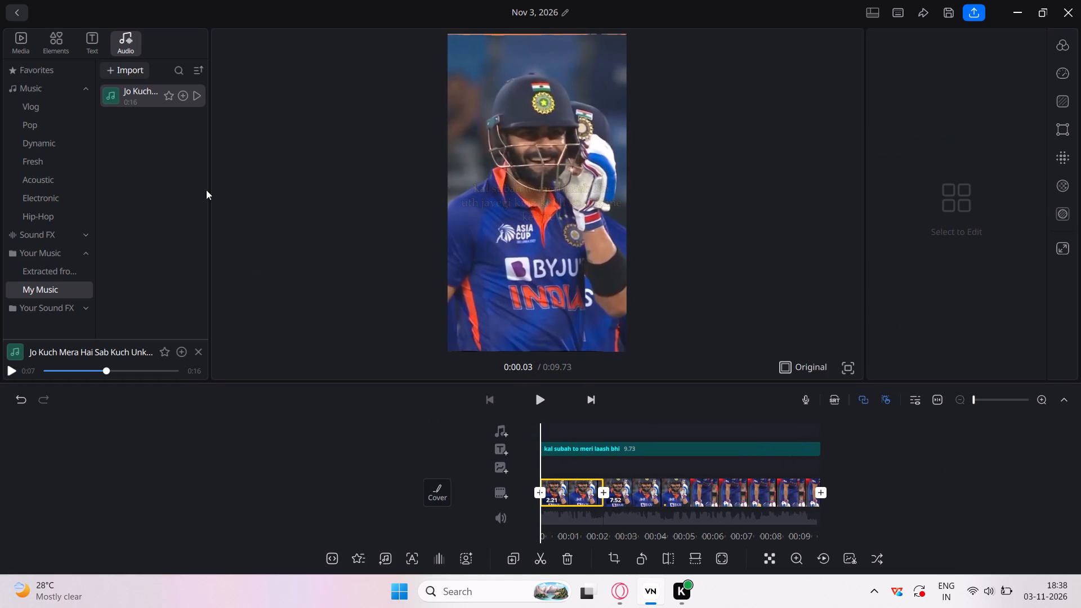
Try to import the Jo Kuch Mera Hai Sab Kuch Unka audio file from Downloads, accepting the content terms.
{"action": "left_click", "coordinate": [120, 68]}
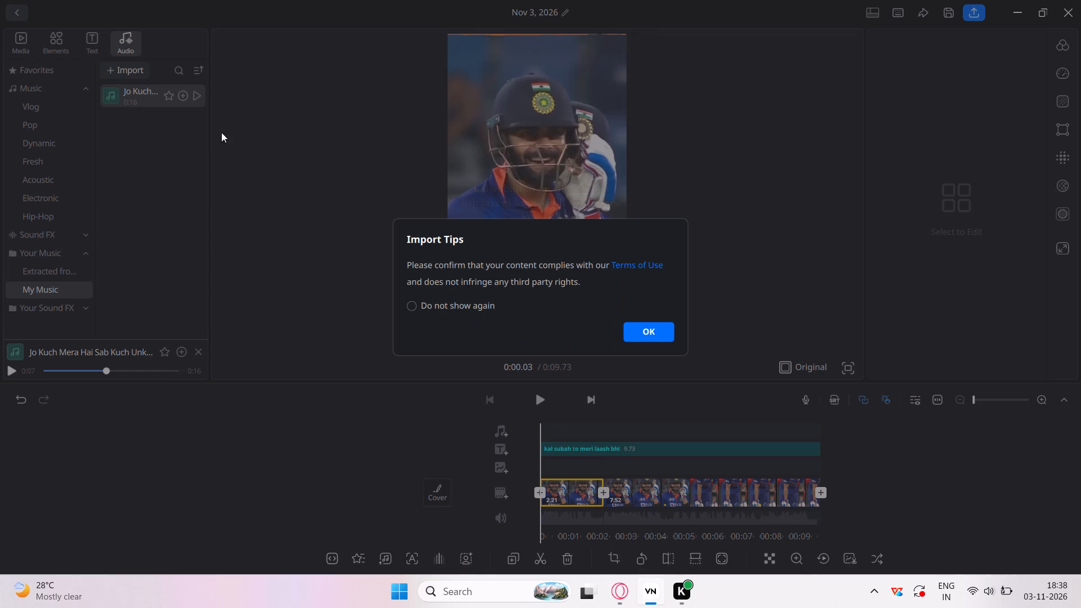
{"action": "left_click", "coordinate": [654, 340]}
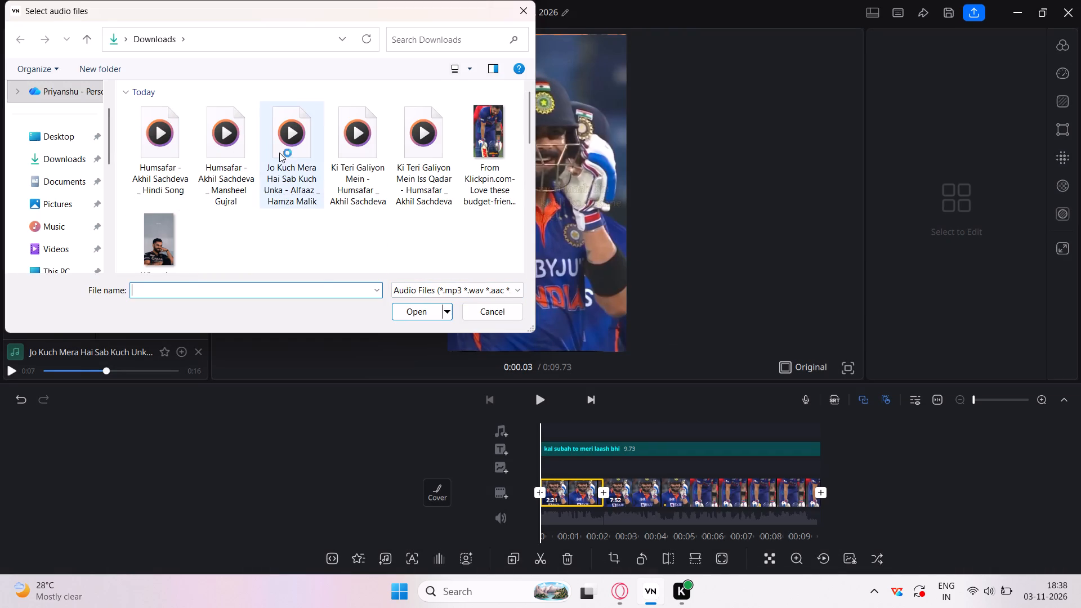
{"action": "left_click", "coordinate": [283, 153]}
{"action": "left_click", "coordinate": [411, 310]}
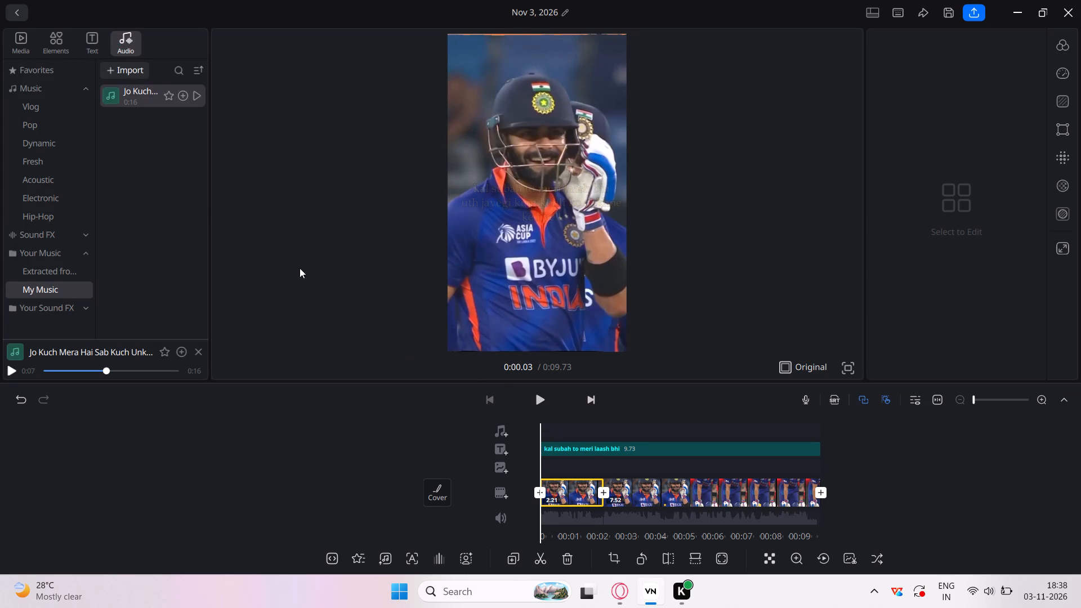
Import the audio file "Ki Teri Galiyon Mein Iss Qadar - Humsafar _ Akhil Sachdeva" from Downloads into My Music.
{"action": "left_click", "coordinate": [142, 73]}
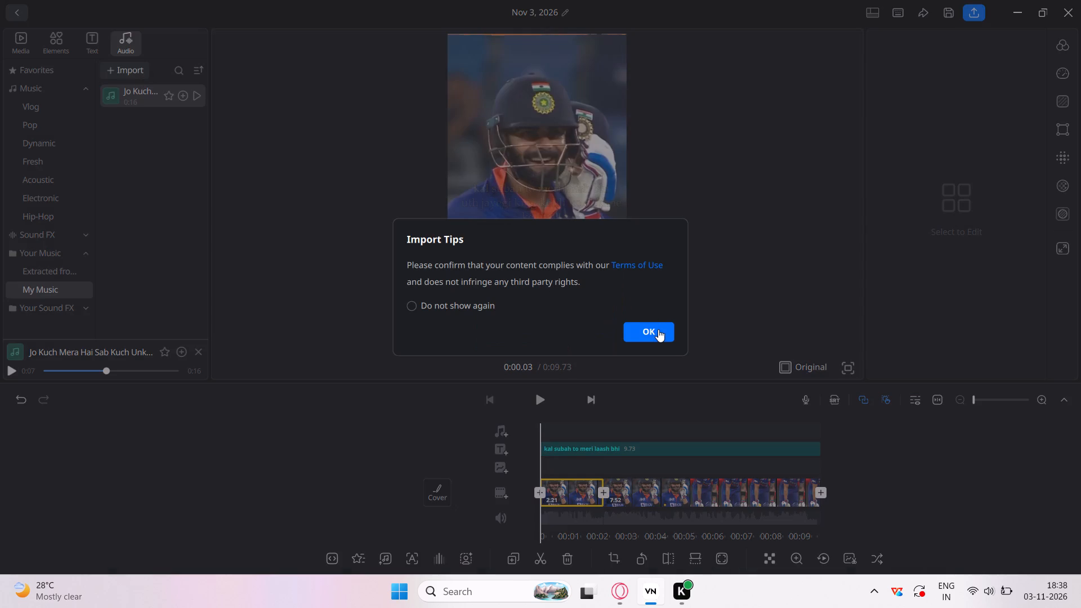
{"action": "left_click", "coordinate": [658, 329]}
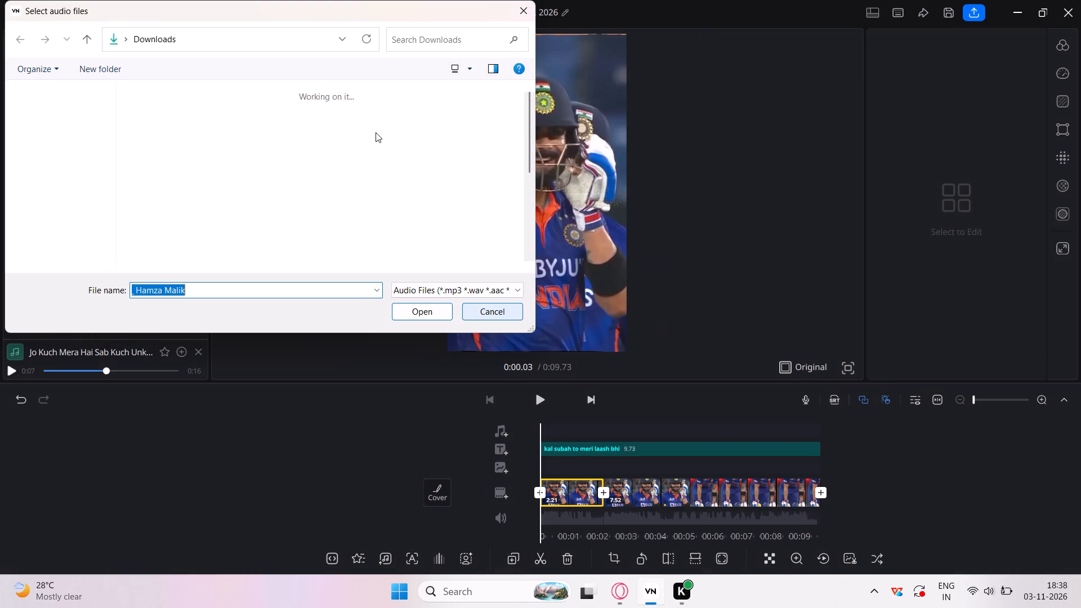
{"action": "left_click_drag", "start_coordinate": [422, 152], "coordinate": [606, 424]}
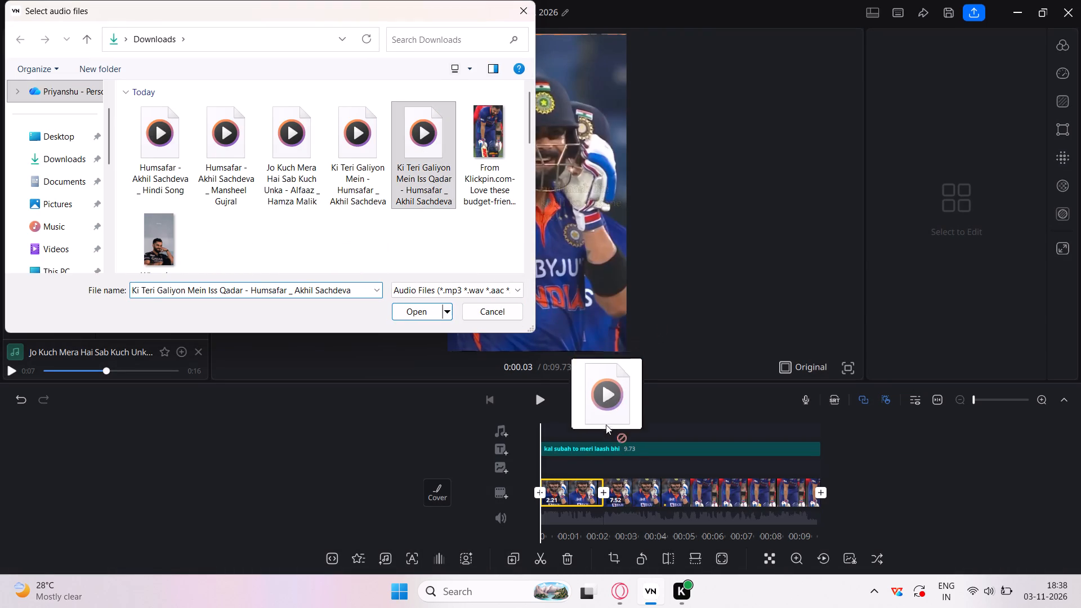
{"action": "left_click_drag", "start_coordinate": [606, 424], "coordinate": [577, 457]}
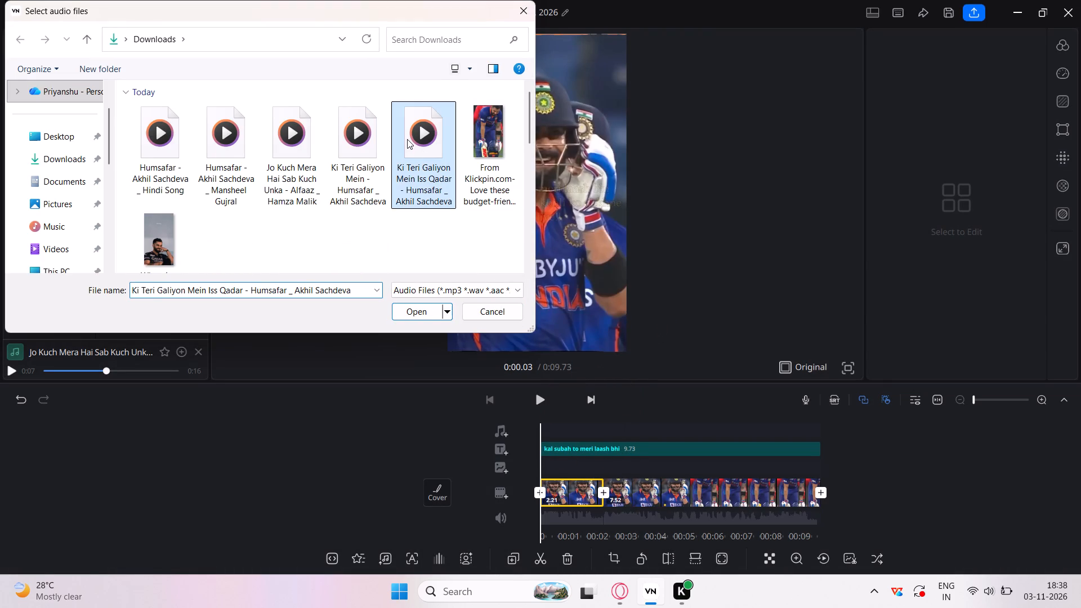
{"action": "left_click_drag", "start_coordinate": [407, 139], "coordinate": [558, 462]}
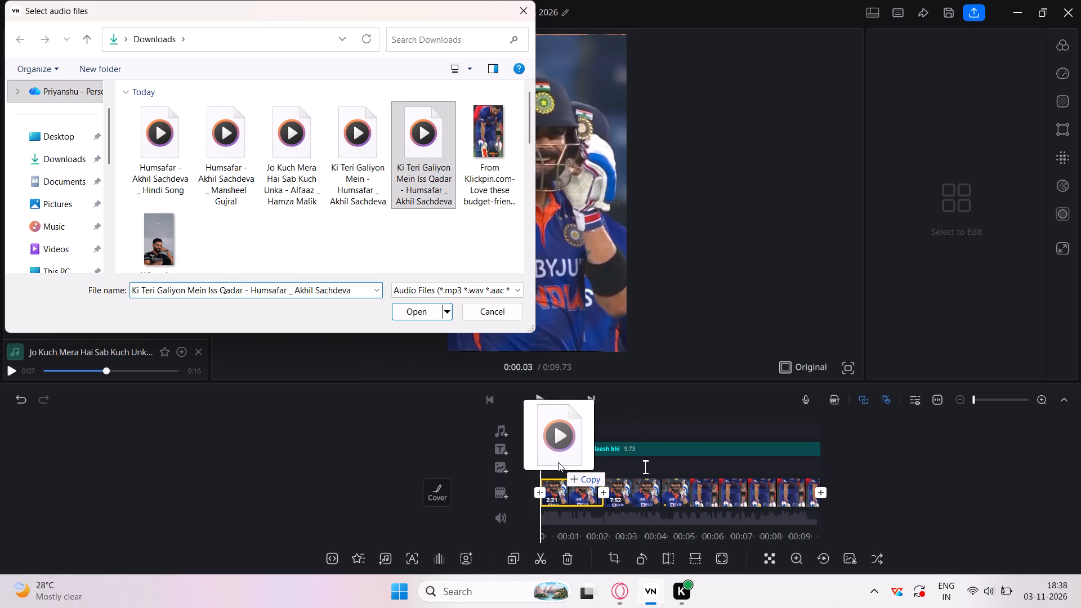
{"action": "left_click_drag", "start_coordinate": [558, 462], "coordinate": [599, 458]}
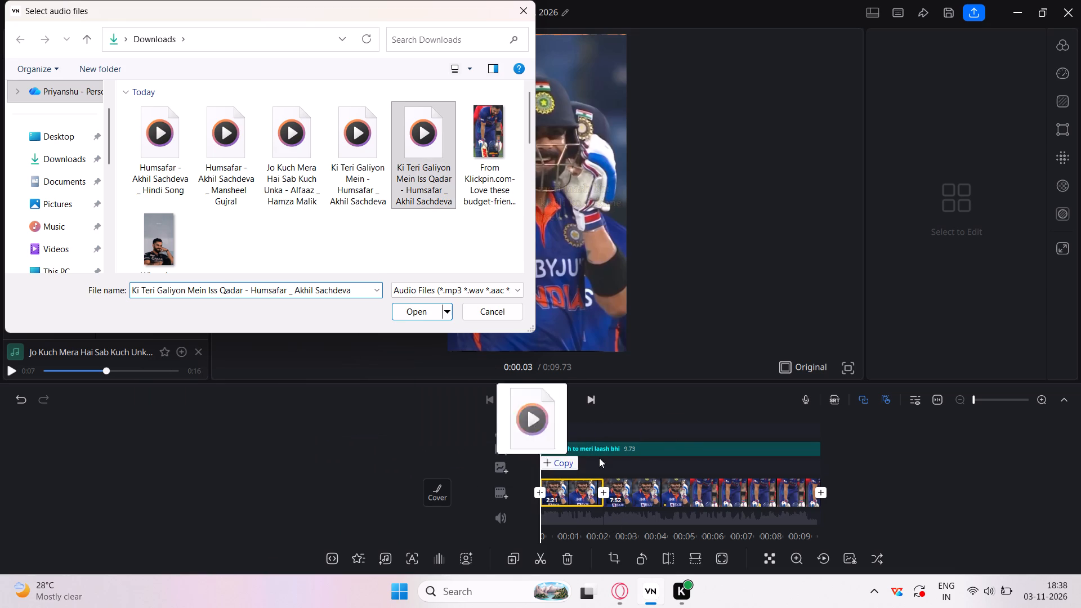
{"action": "left_click_drag", "start_coordinate": [599, 458], "coordinate": [593, 472]}
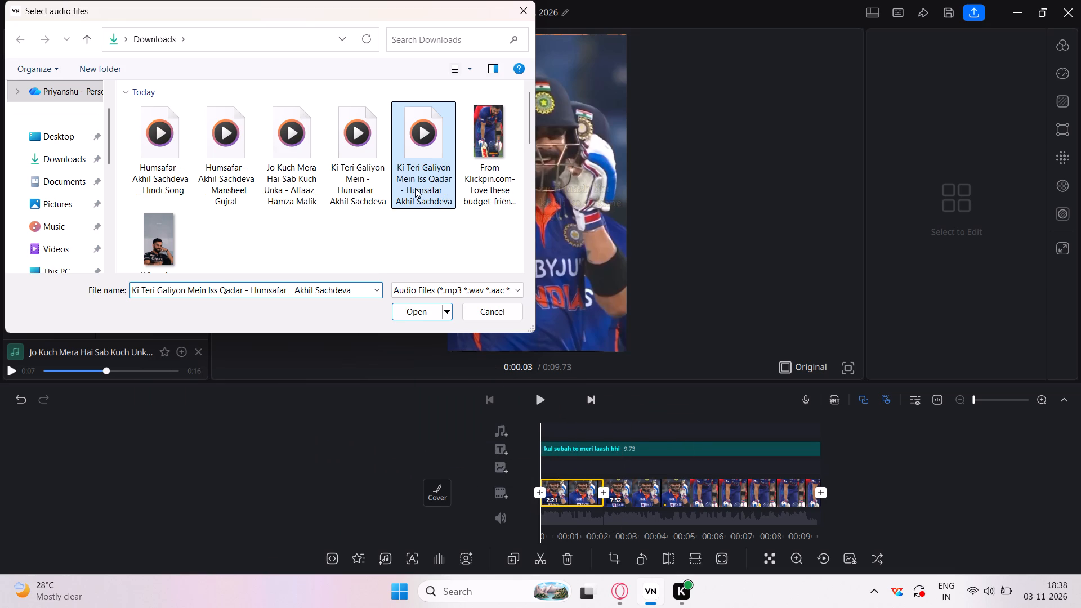
{"action": "left_click", "coordinate": [415, 188]}
{"action": "left_click", "coordinate": [414, 315]}
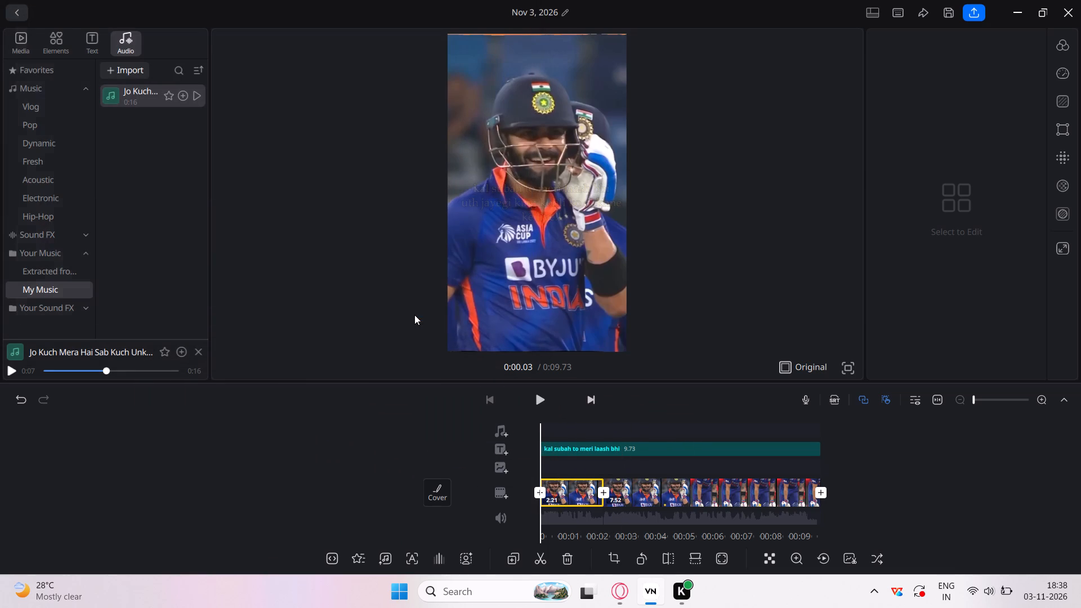
Add the Ki Teri Galiyon Mein Iss Qadar song to the timeline's music track at the start of the video.
{"action": "left_click", "coordinate": [169, 118]}
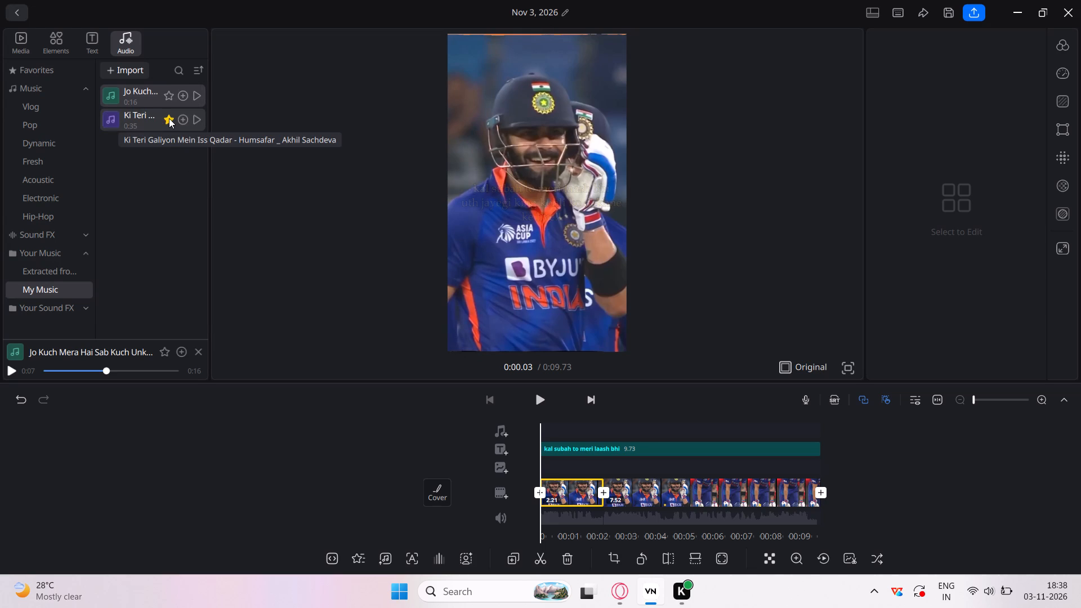
{"action": "left_click", "coordinate": [171, 118]}
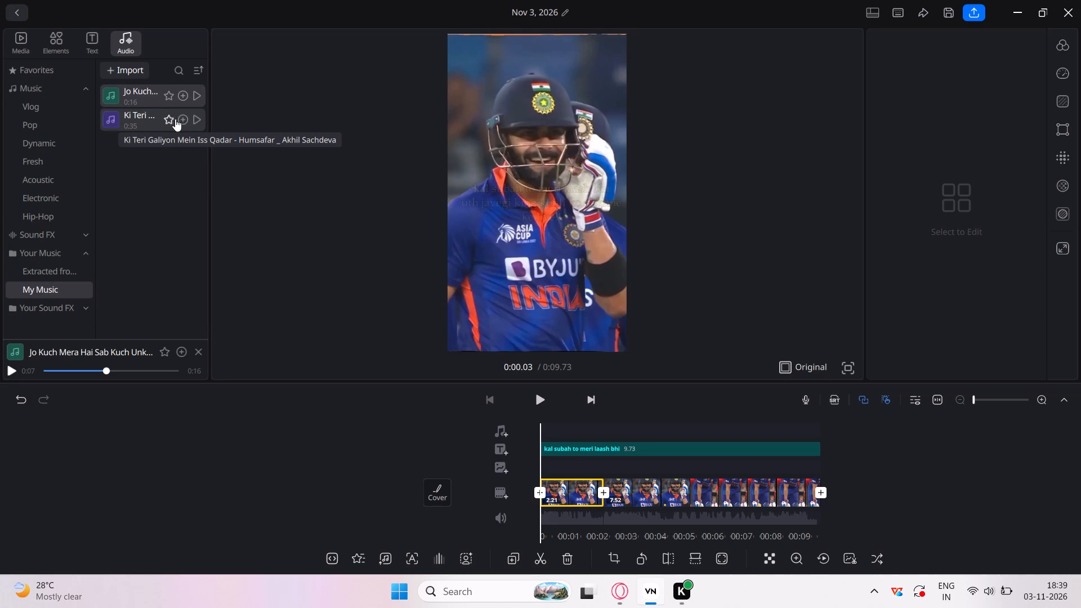
{"action": "left_click", "coordinate": [181, 121]}
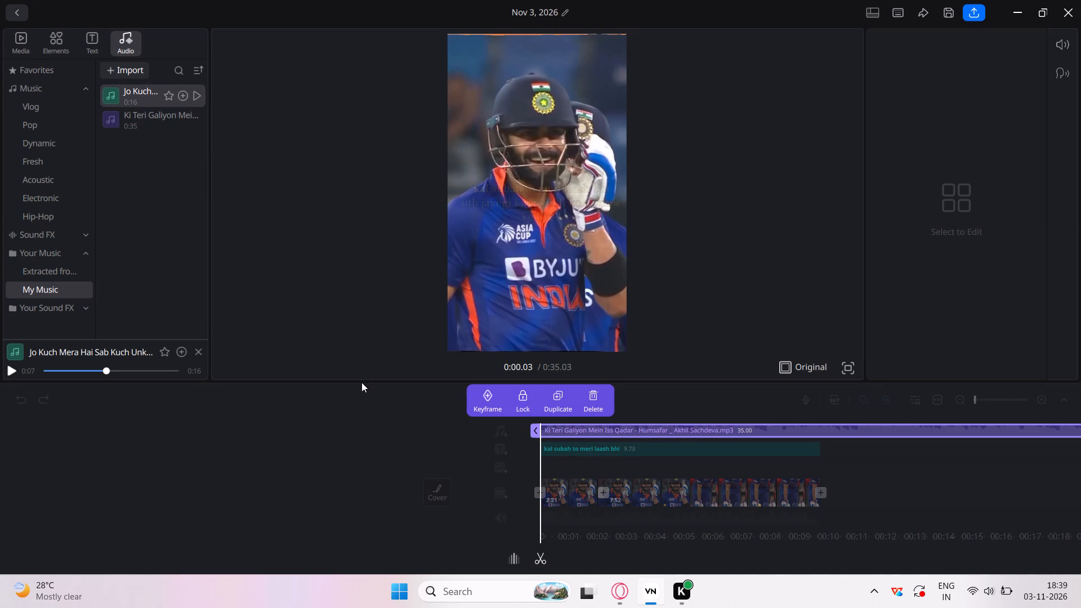
{"action": "left_click", "coordinate": [356, 436]}
Play the video through to its end to check the added song with the caption.
{"action": "key", "text": "space"}
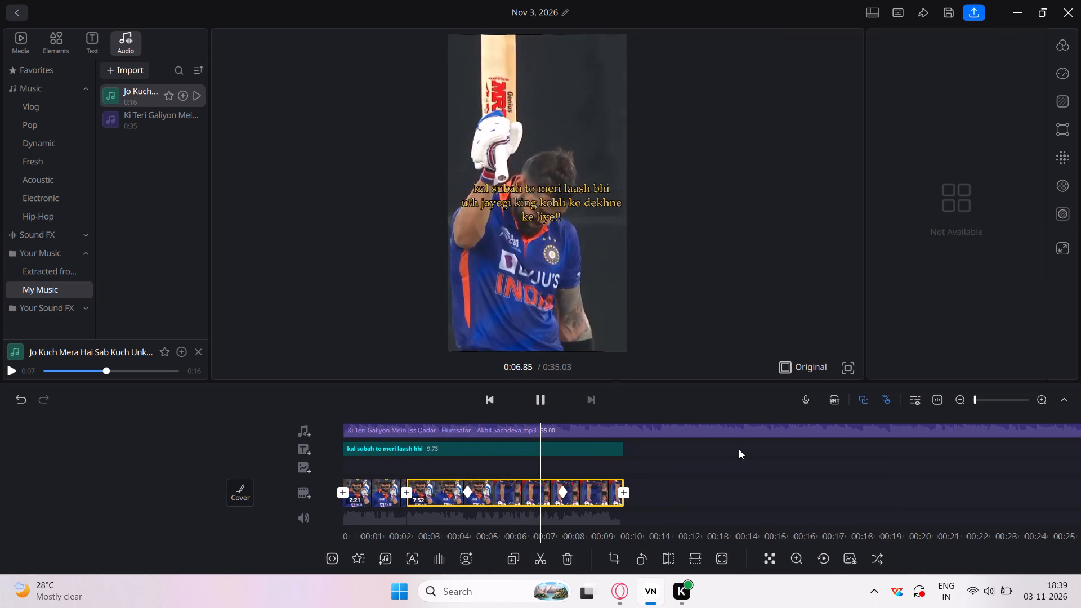
{"action": "left_click", "coordinate": [545, 400]}
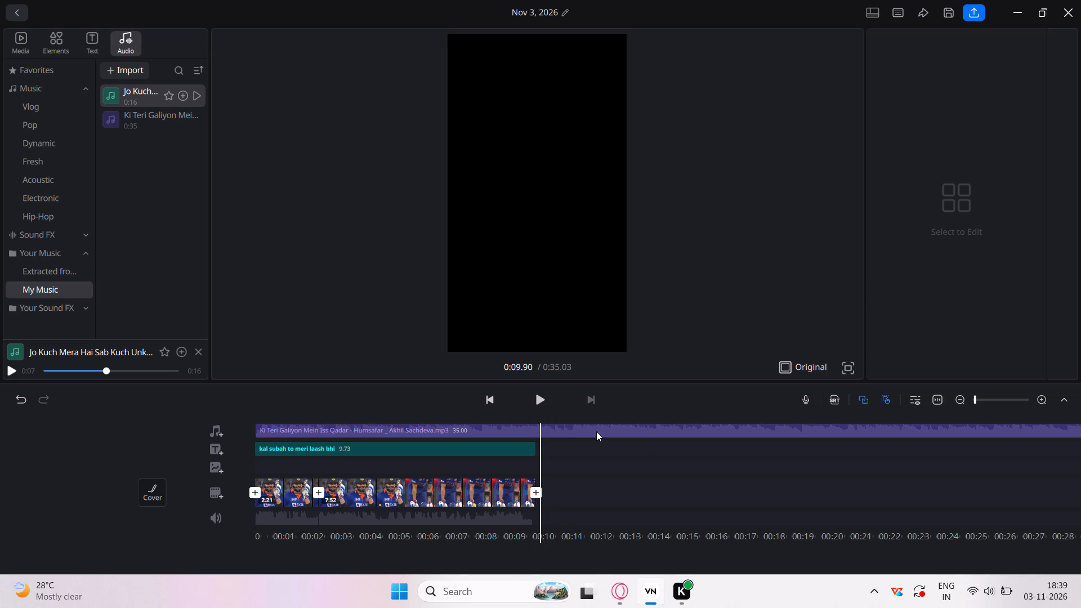
Split the Ki Teri Galiyon music clip at the video's end, about 0:09.74, and delete the excess part.
{"action": "scroll", "coordinate": [578, 427], "scroll_direction": "right", "scroll_amount": 2}
{"action": "left_click", "coordinate": [578, 427]}
{"action": "scroll", "coordinate": [545, 431], "scroll_direction": "right", "scroll_amount": 1}
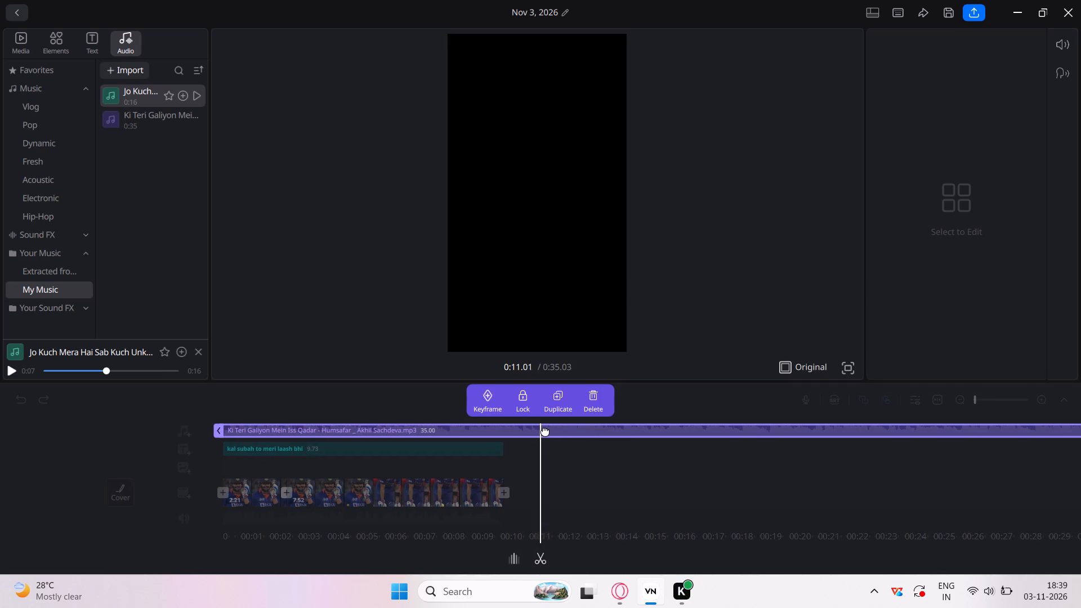
{"action": "scroll", "coordinate": [545, 431], "scroll_direction": "right", "scroll_amount": 4}
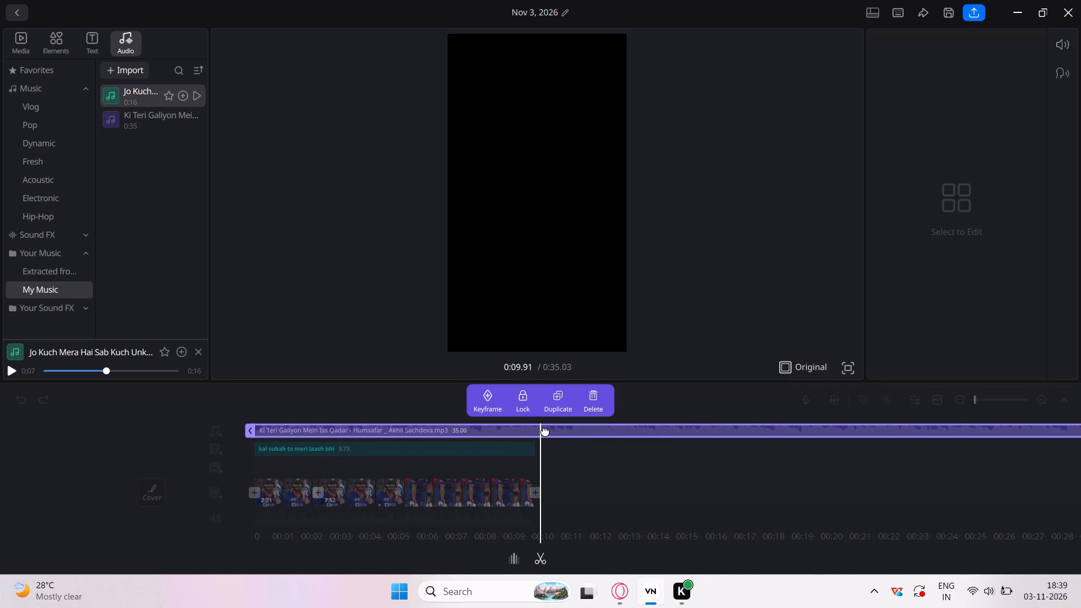
{"action": "scroll", "coordinate": [545, 431], "scroll_direction": "right", "scroll_amount": 1}
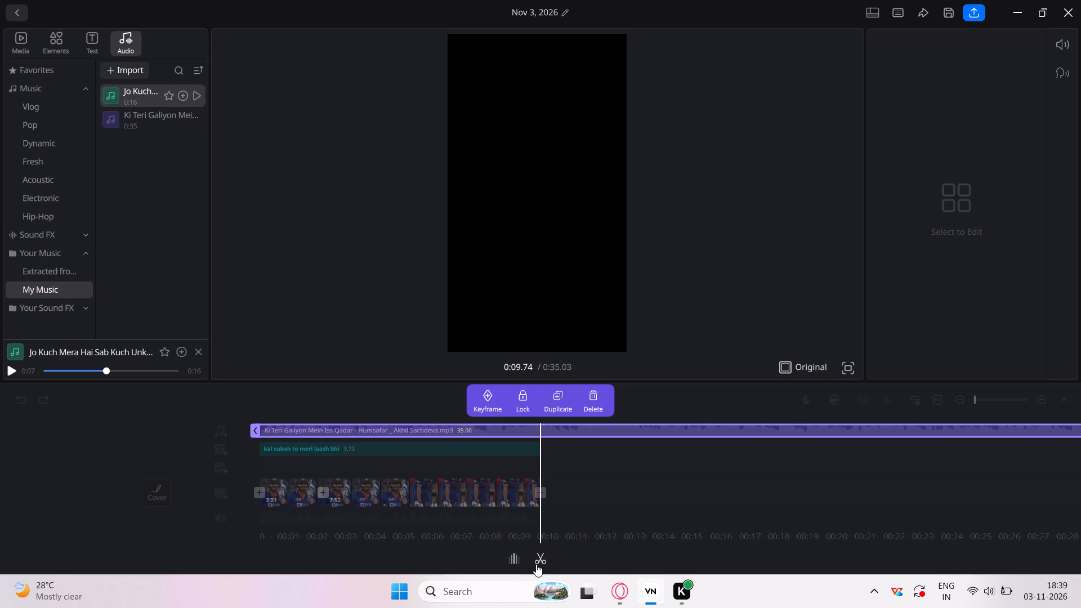
{"action": "left_click", "coordinate": [539, 564]}
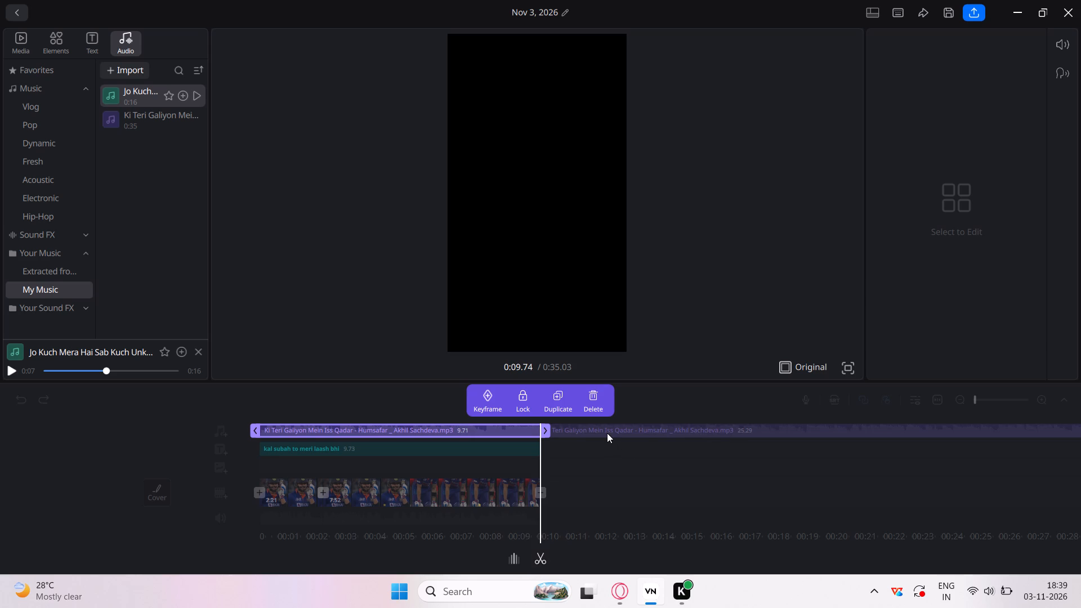
{"action": "left_click", "coordinate": [607, 433]}
{"action": "left_click", "coordinate": [598, 403]}
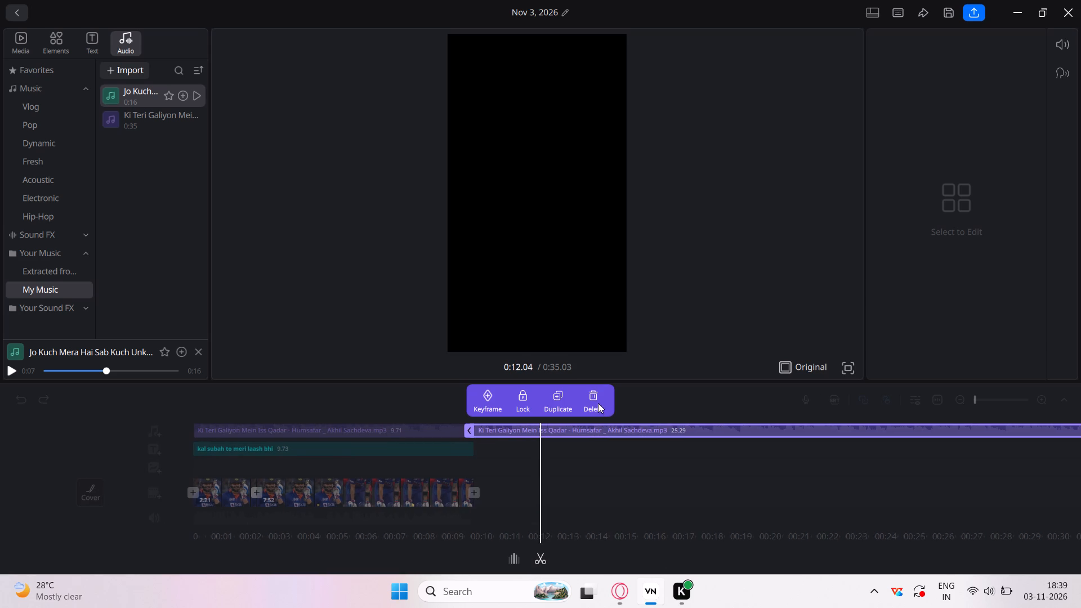
Return to the start of the timeline and play the video through to check the trimmed Ki Teri Galiyon music.
{"action": "scroll", "coordinate": [555, 475], "scroll_direction": "right", "scroll_amount": 14}
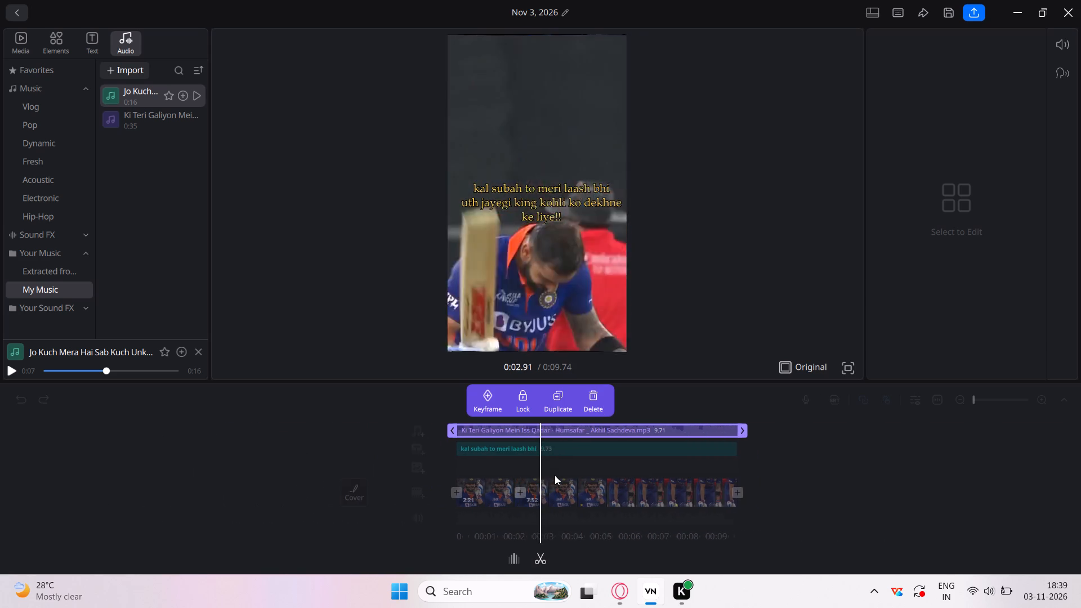
{"action": "scroll", "coordinate": [555, 475], "scroll_direction": "right", "scroll_amount": 10}
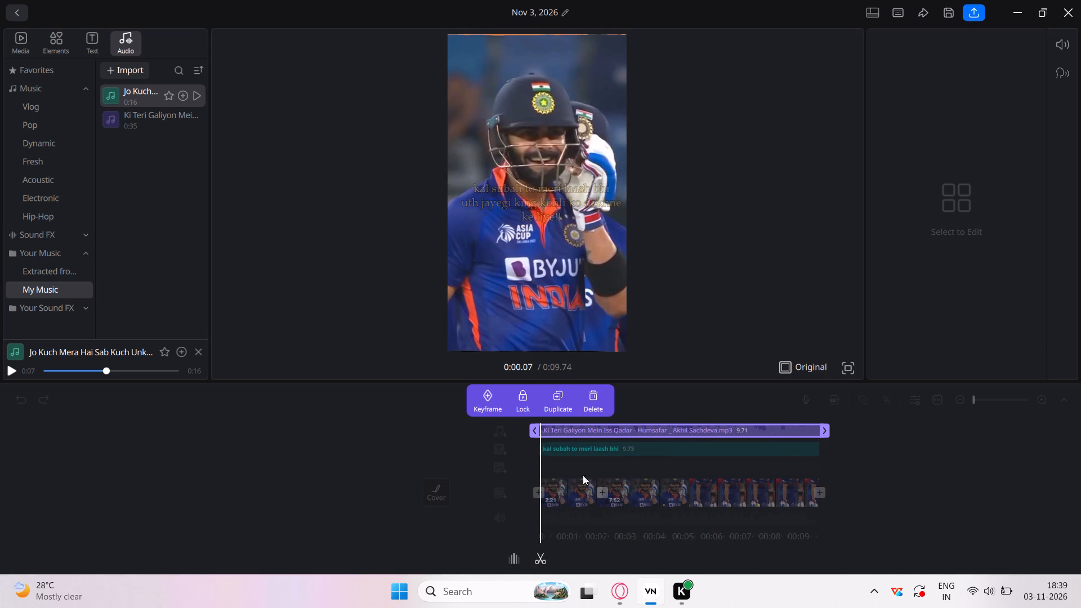
{"action": "left_click", "coordinate": [640, 493]}
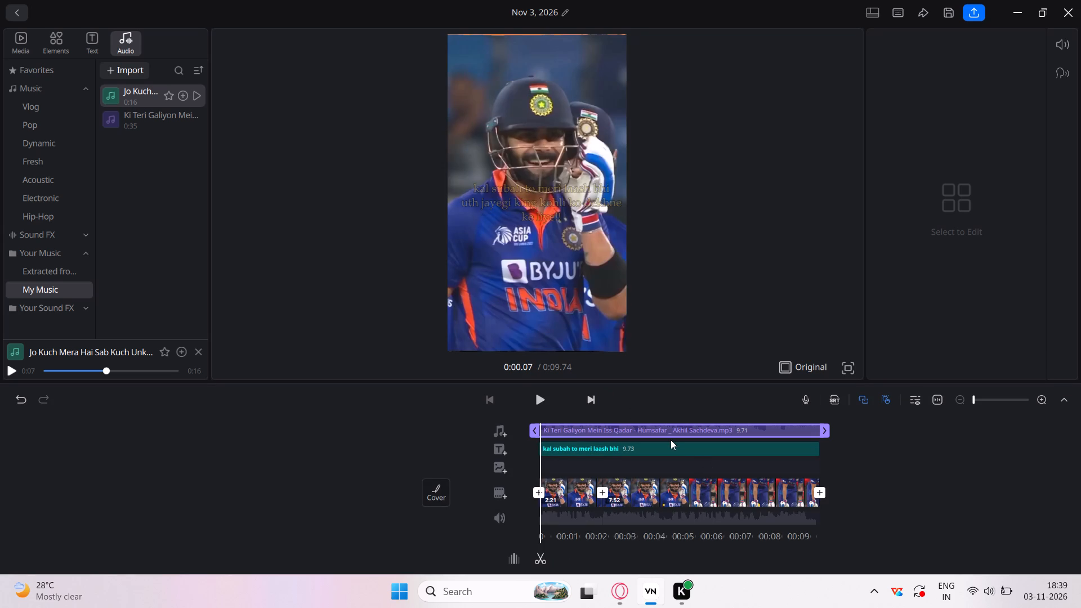
{"action": "left_click", "coordinate": [655, 434]}
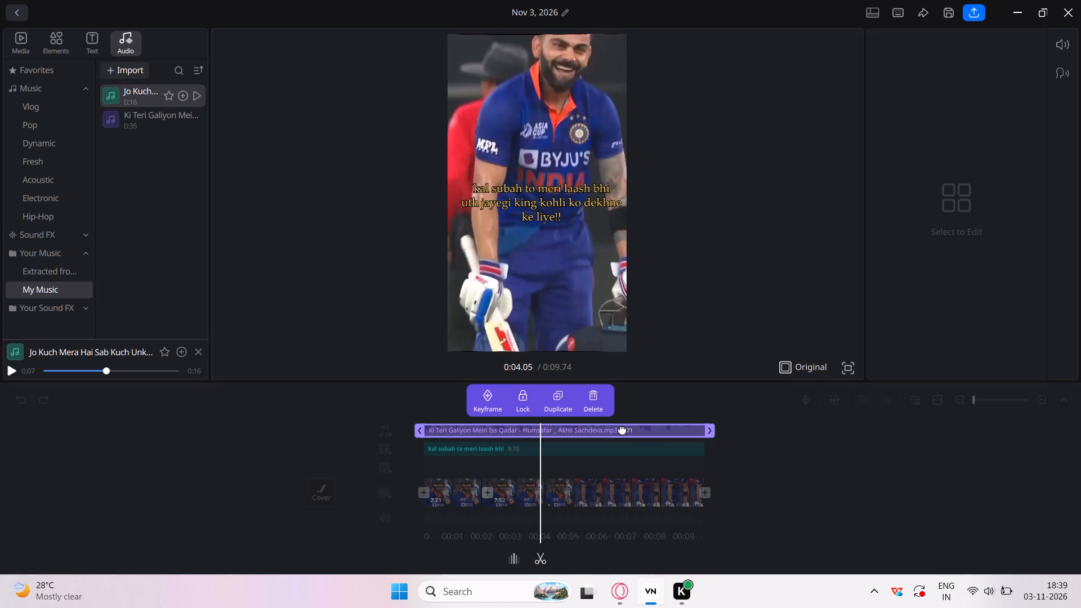
{"action": "key", "text": "space"}
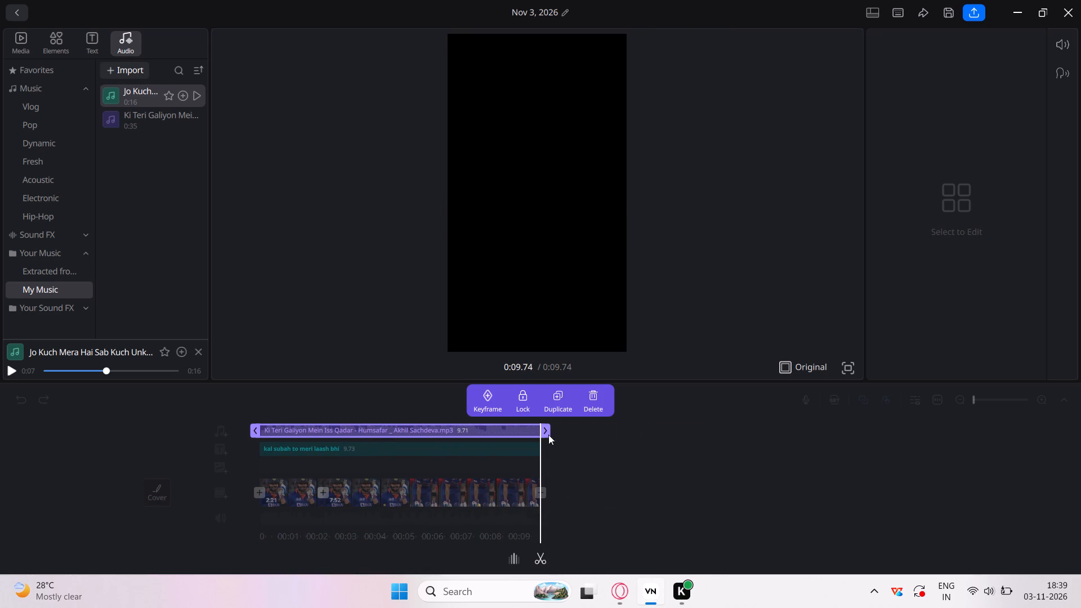
{"action": "key", "text": "space"}
{"action": "key", "text": "space"}
Scrub back through the timeline from the end to the start to re-check the clips, caption and trimmed music.
{"action": "scroll", "coordinate": [419, 458], "scroll_direction": "right", "scroll_amount": 11}
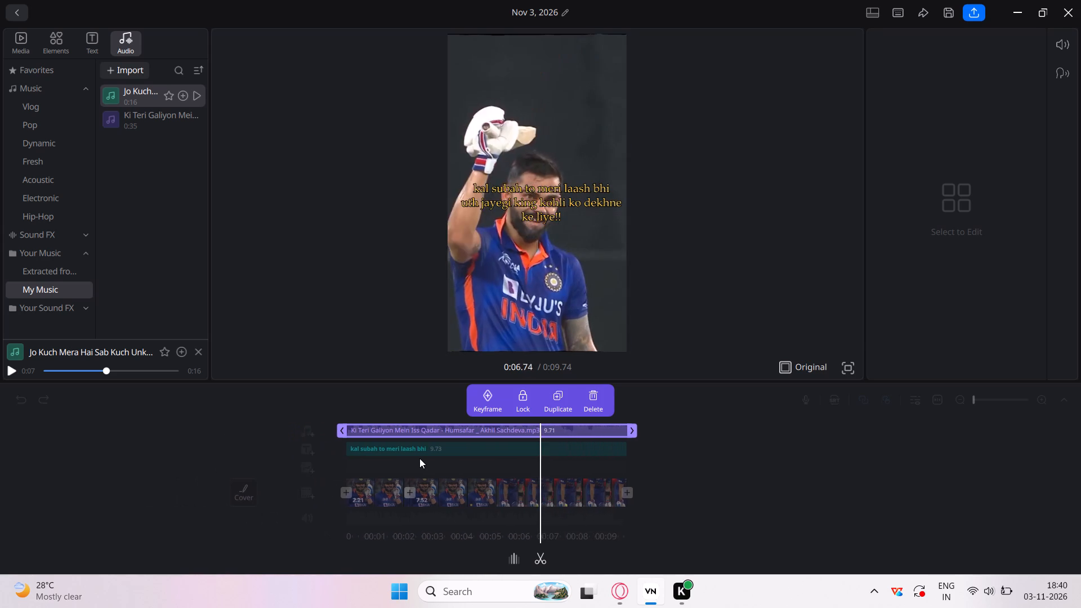
{"action": "scroll", "coordinate": [419, 458], "scroll_direction": "right", "scroll_amount": 7}
{"action": "scroll", "coordinate": [419, 458], "scroll_direction": "down", "scroll_amount": 1}
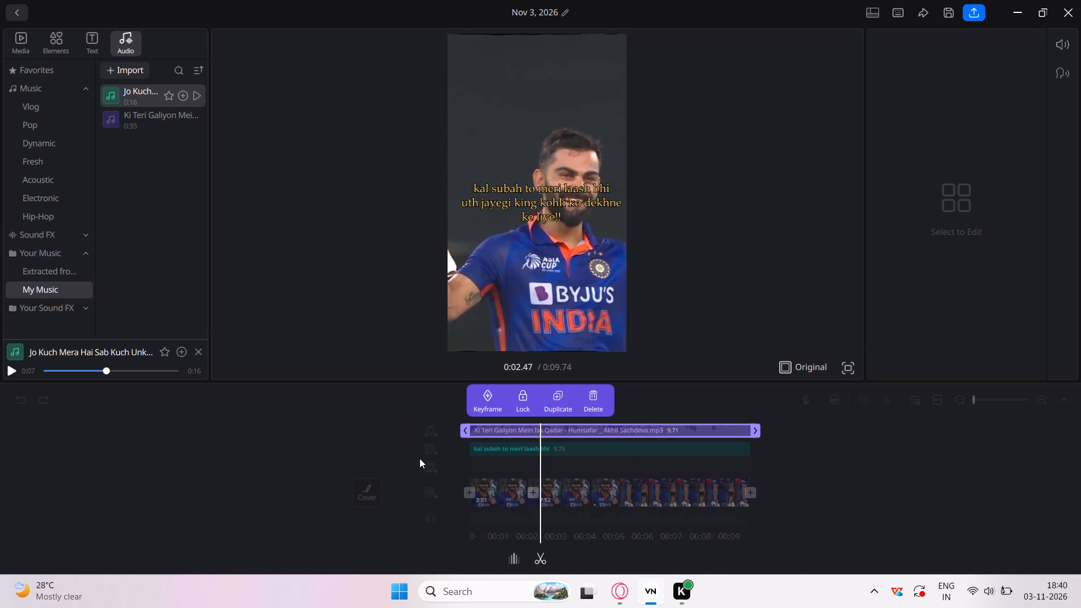
{"action": "scroll", "coordinate": [419, 458], "scroll_direction": "down", "scroll_amount": 1}
{"action": "scroll", "coordinate": [419, 458], "scroll_direction": "down", "scroll_amount": 2, "text": "ctrl"}
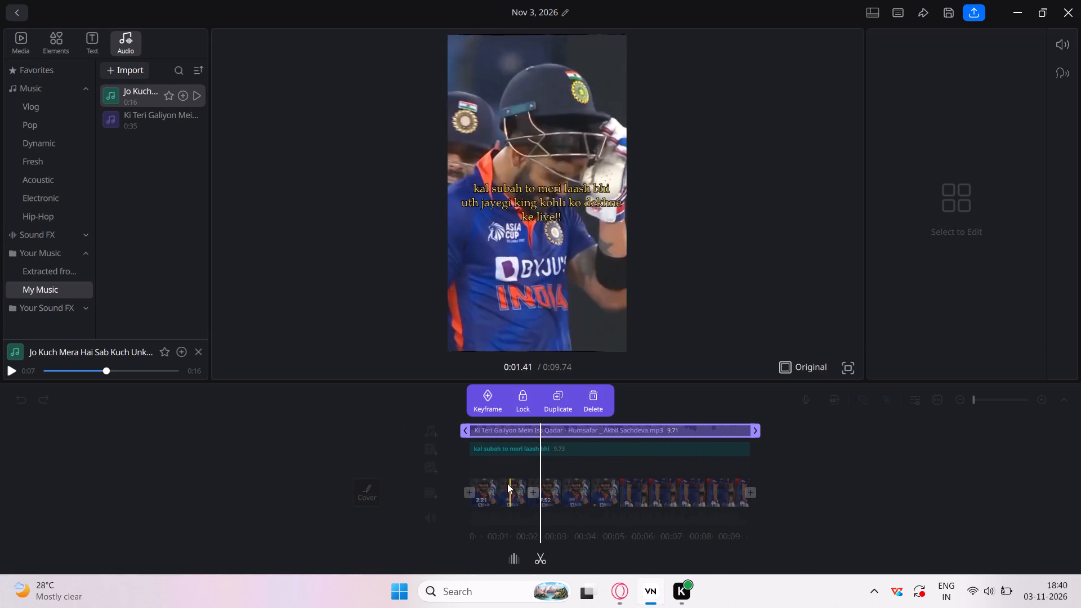
{"action": "scroll", "coordinate": [481, 435], "scroll_direction": "right", "scroll_amount": 2}
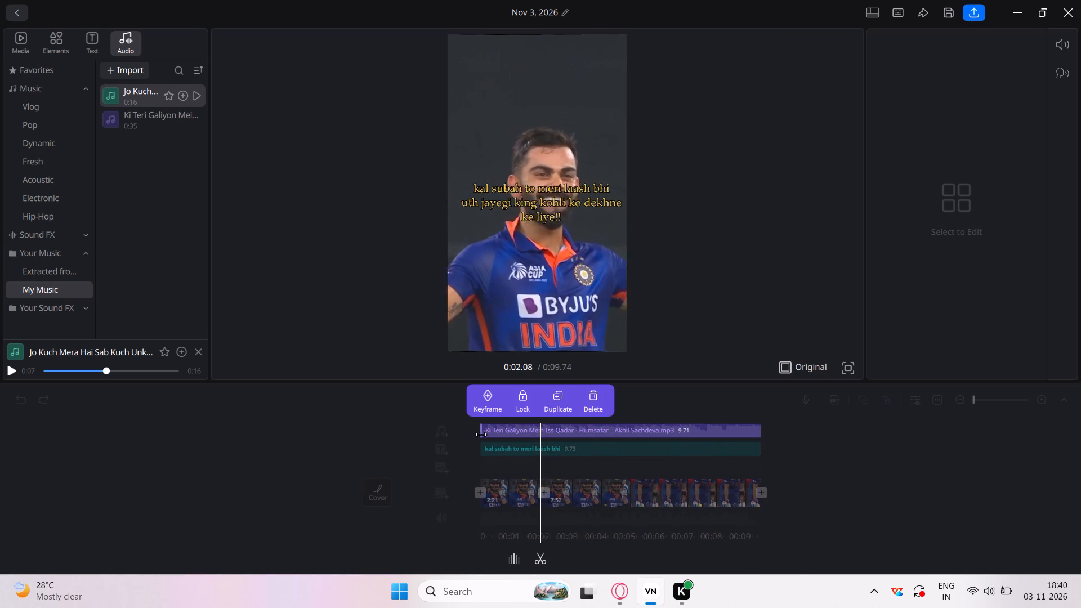
{"action": "scroll", "coordinate": [481, 435], "scroll_direction": "right", "scroll_amount": 3}
{"action": "scroll", "coordinate": [481, 435], "scroll_direction": "down", "scroll_amount": 1}
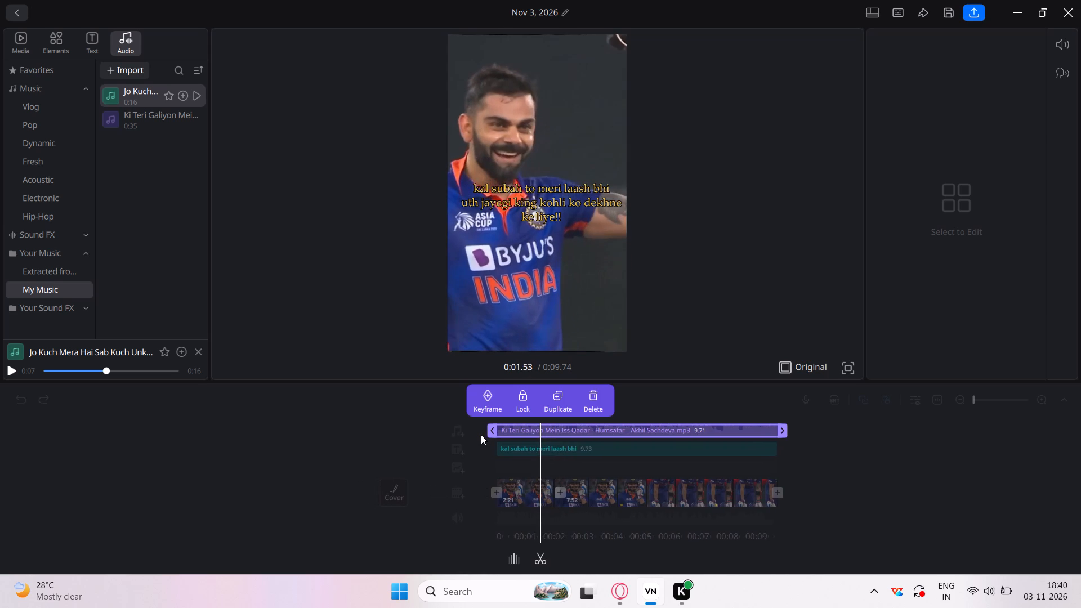
{"action": "scroll", "coordinate": [481, 435], "scroll_direction": "down", "scroll_amount": 1}
{"action": "scroll", "coordinate": [559, 459], "scroll_direction": "right", "scroll_amount": 8}
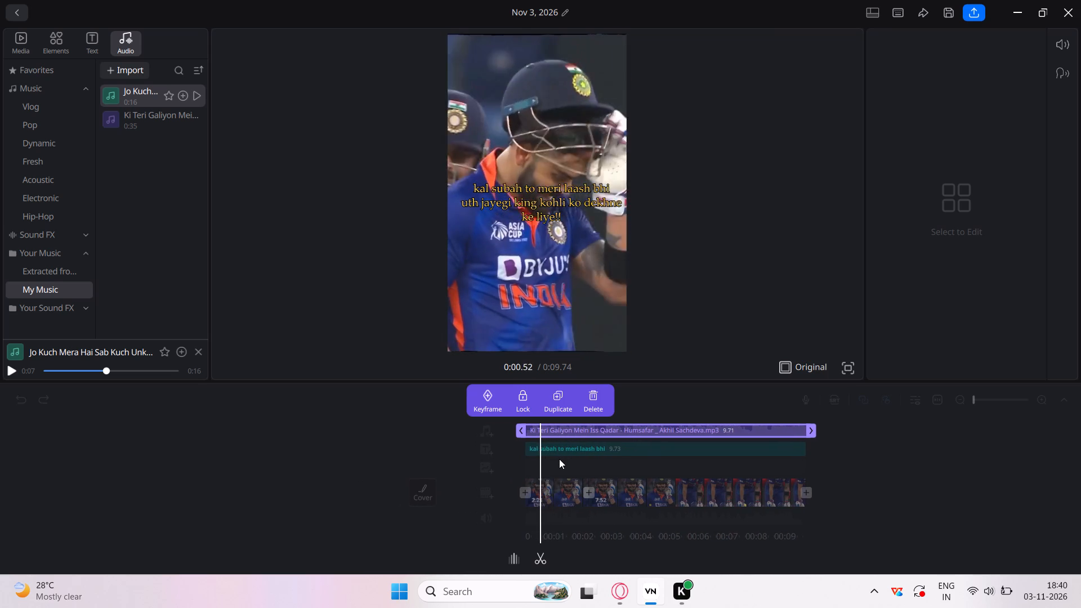
{"action": "scroll", "coordinate": [559, 459], "scroll_direction": "right", "scroll_amount": 5}
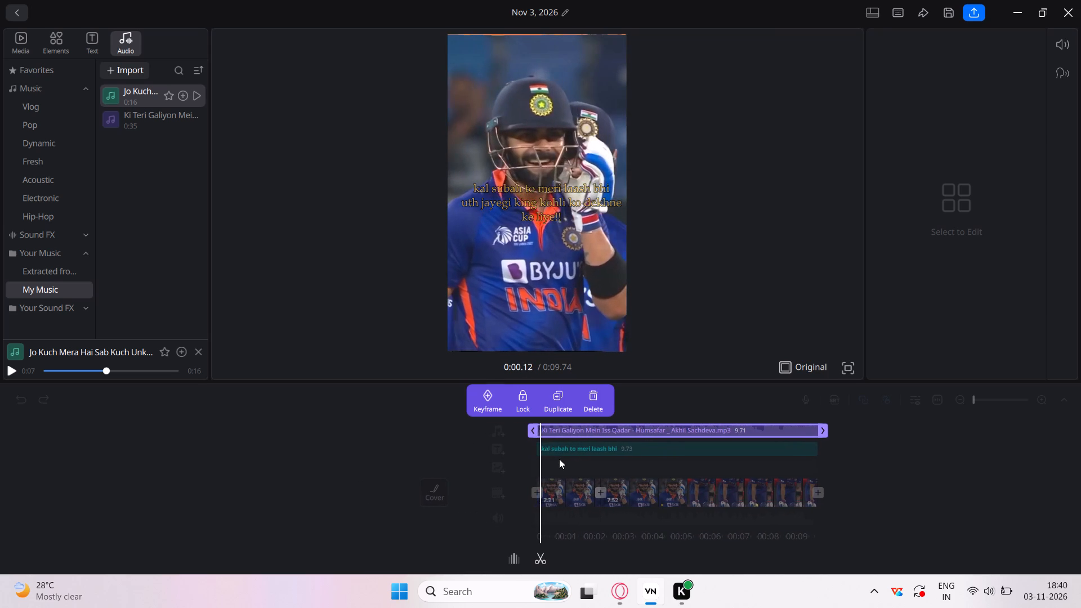
Export the finished video with caption and music at 720p and 30 fps to the VN videos folder, and close the completed export.
{"action": "left_click", "coordinate": [28, 42]}
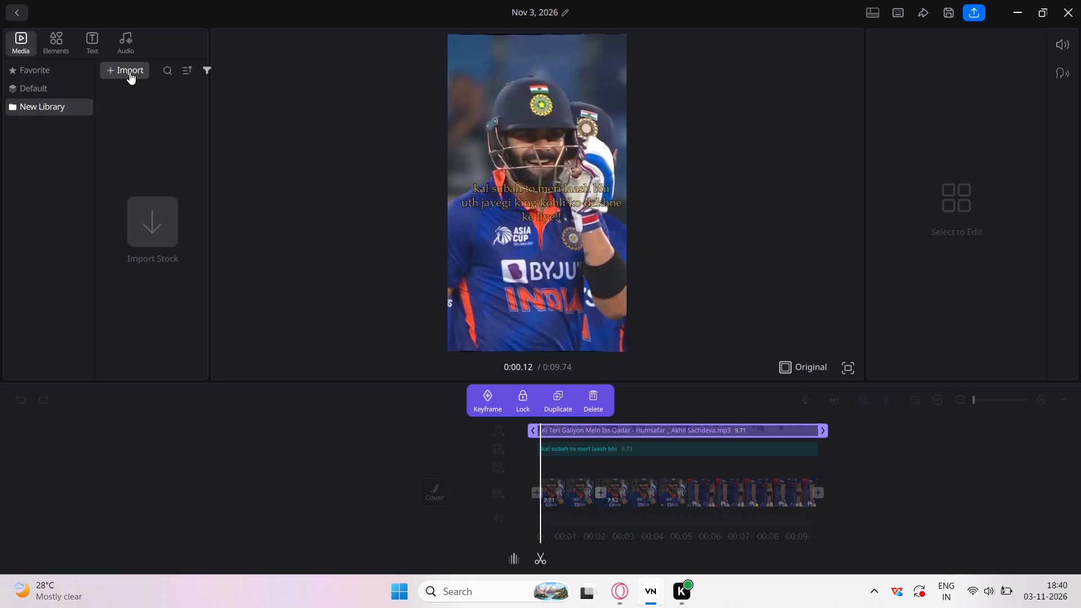
{"action": "left_click", "coordinate": [383, 443]}
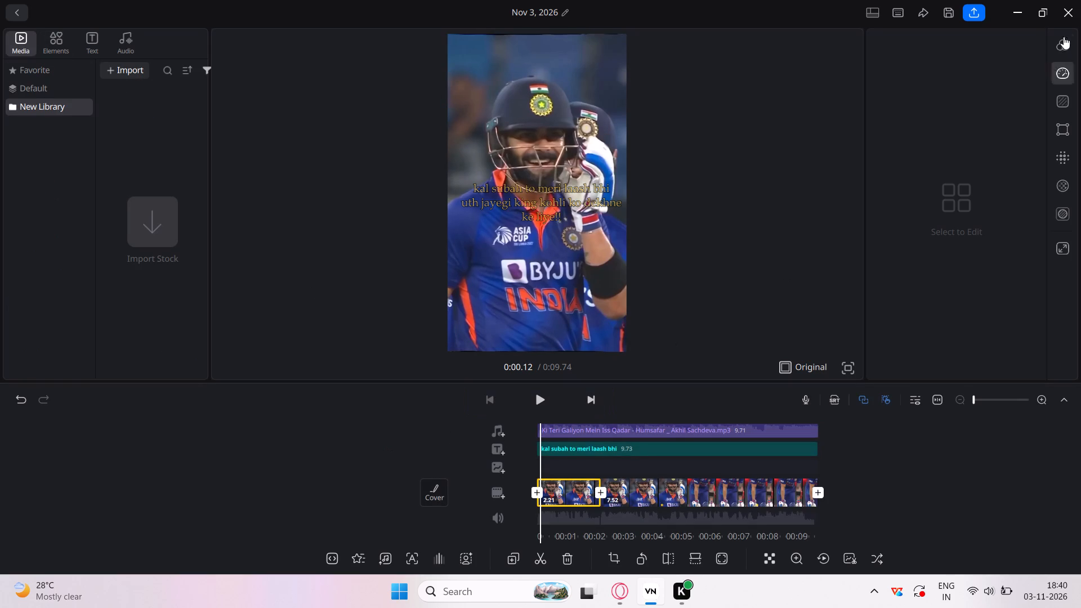
{"action": "left_click", "coordinate": [982, 10]}
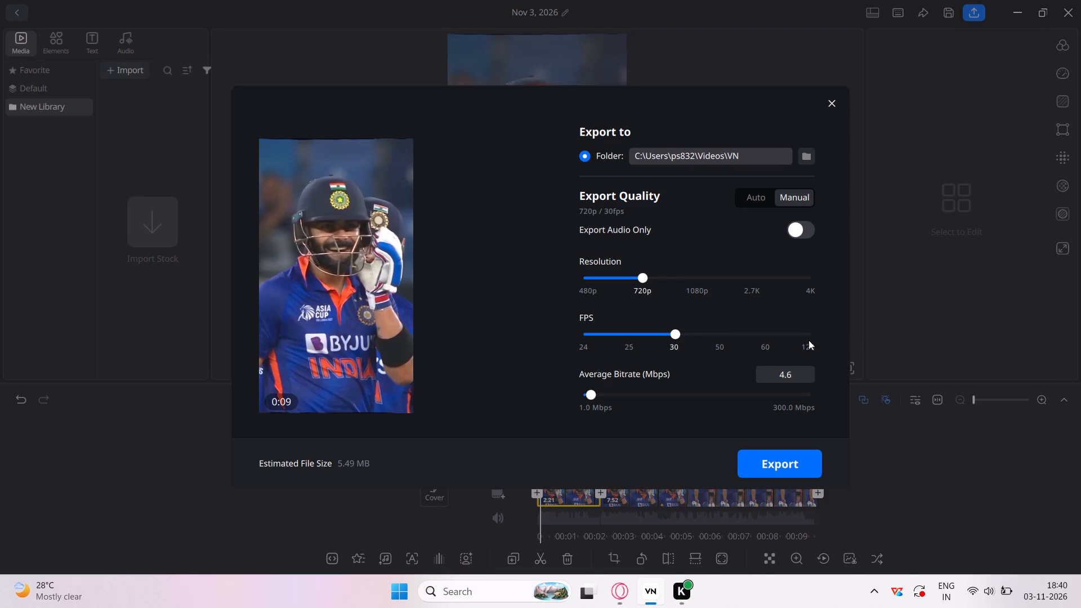
{"action": "left_click", "coordinate": [797, 468]}
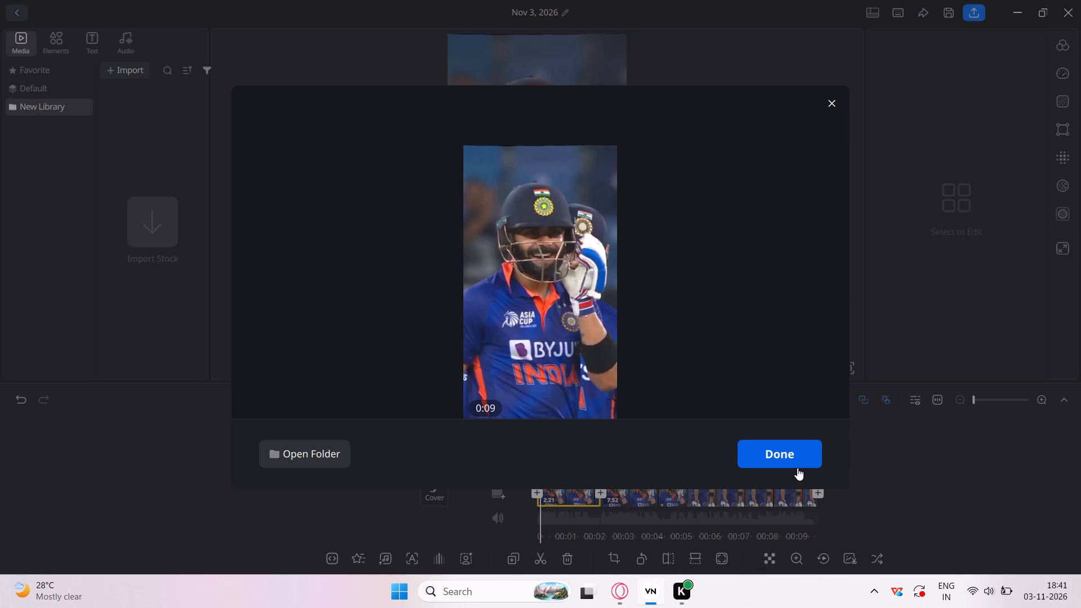
{"action": "left_click", "coordinate": [797, 468]}
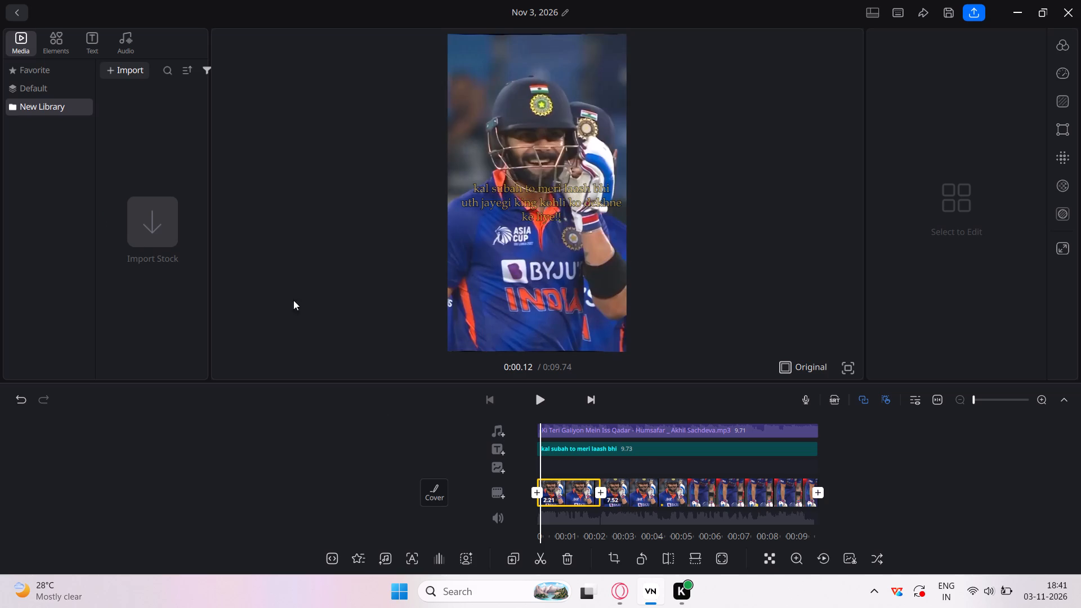
Leave the finished video and open the project with the Jo Kuch Mera Hai Sab Kuch Unka song.
{"action": "left_click", "coordinate": [23, 48]}
{"action": "left_click", "coordinate": [21, 19]}
{"action": "left_click", "coordinate": [477, 318]}
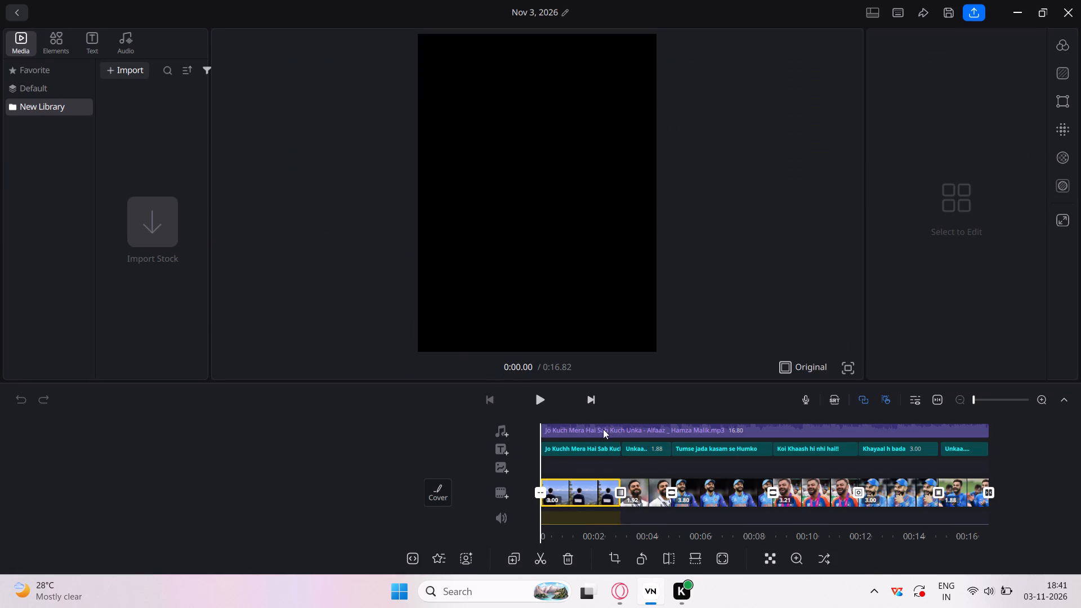
Delete all the cricketer photo clips after the opening 3-second mountain-view clip from the main track.
{"action": "left_click", "coordinate": [656, 494]}
{"action": "left_click", "coordinate": [470, 557]}
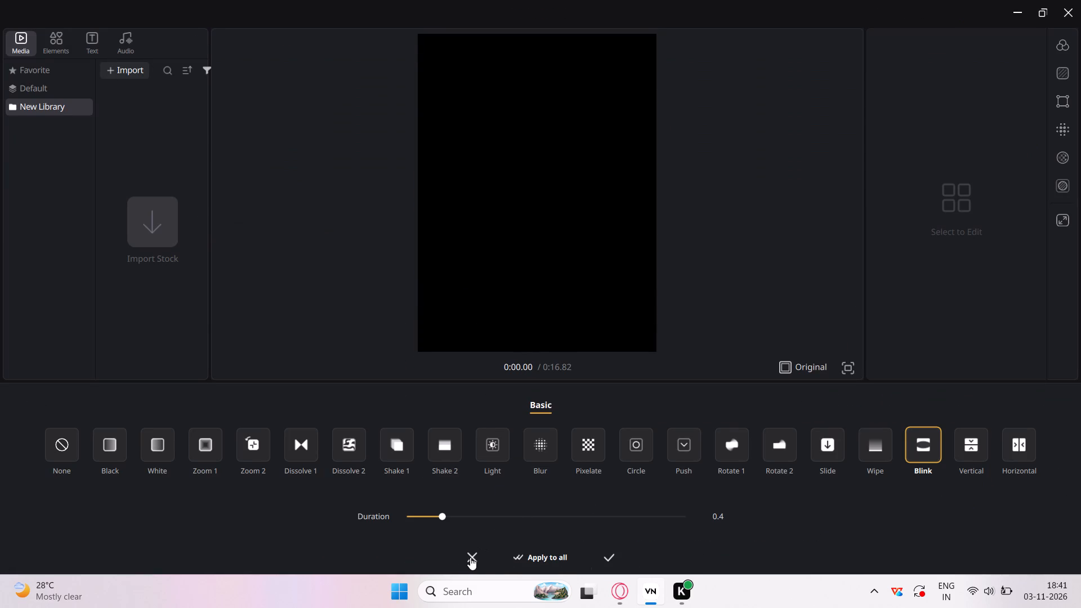
{"action": "left_click", "coordinate": [651, 485]}
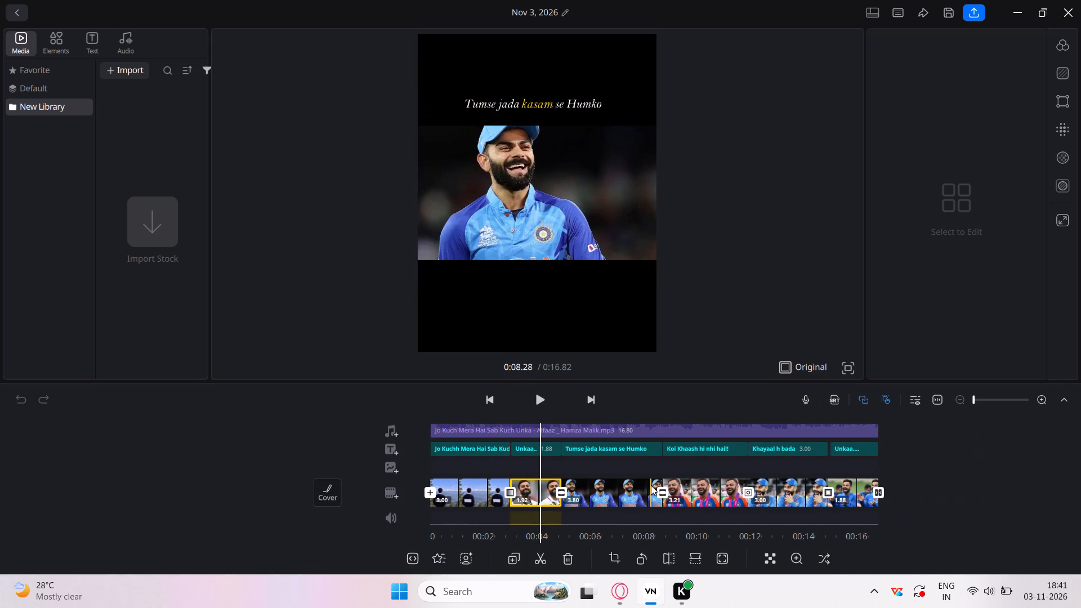
{"action": "left_click", "coordinate": [543, 485]}
{"action": "double_click", "coordinate": [543, 485]}
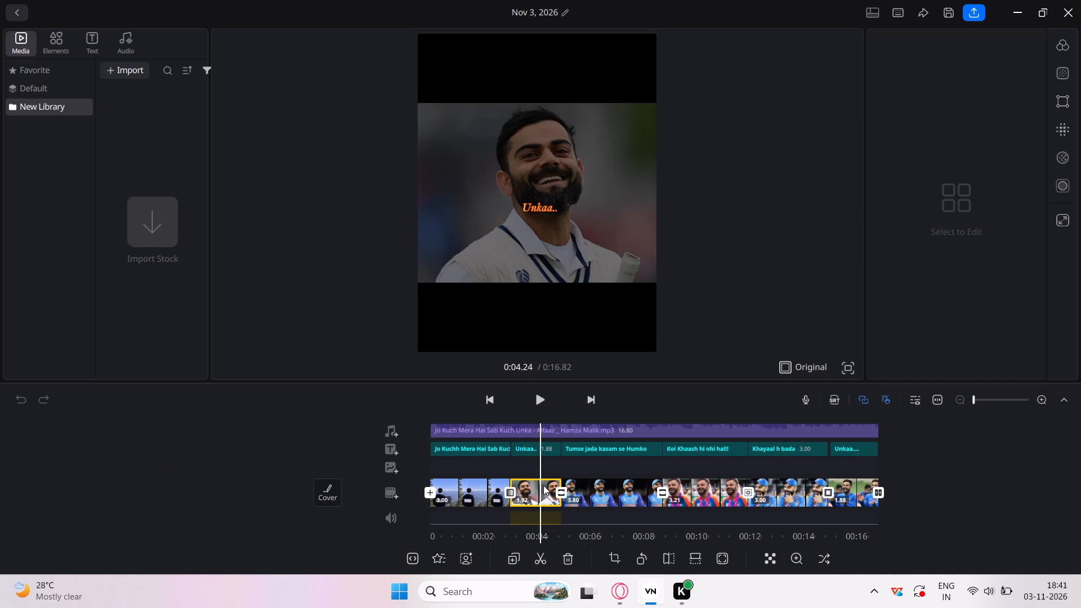
{"action": "left_click", "coordinate": [543, 485]}
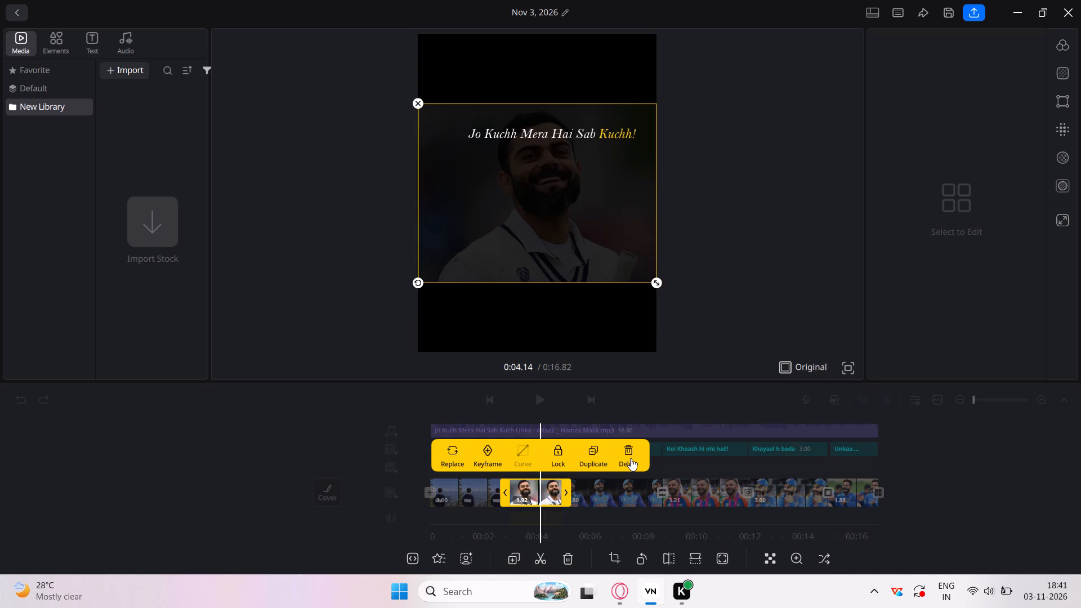
{"action": "left_click", "coordinate": [631, 458]}
{"action": "left_click", "coordinate": [624, 459]}
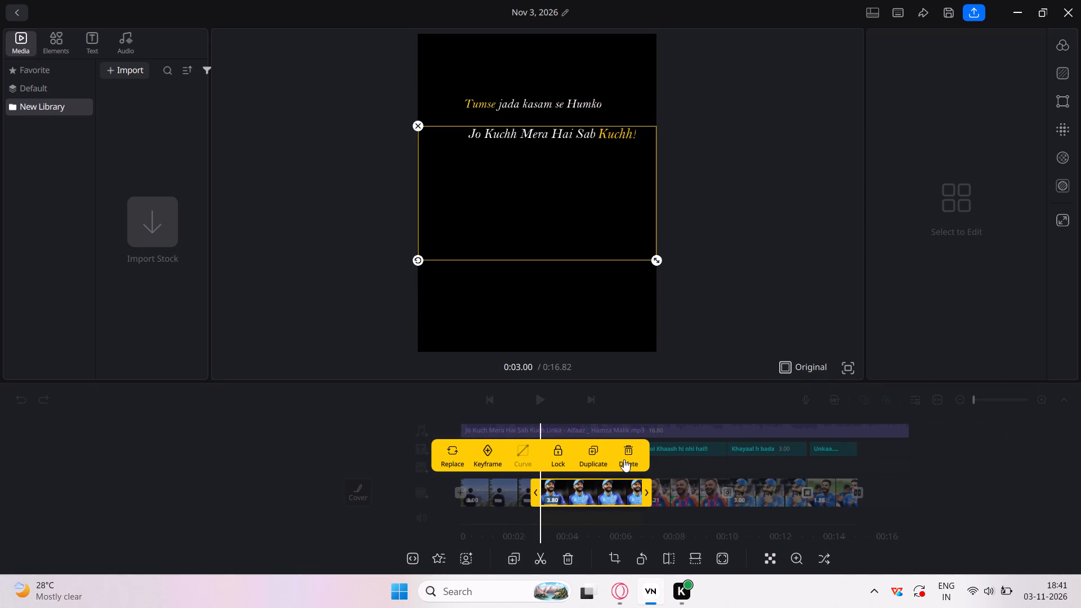
{"action": "left_click", "coordinate": [624, 459]}
{"action": "left_click", "coordinate": [624, 459]}
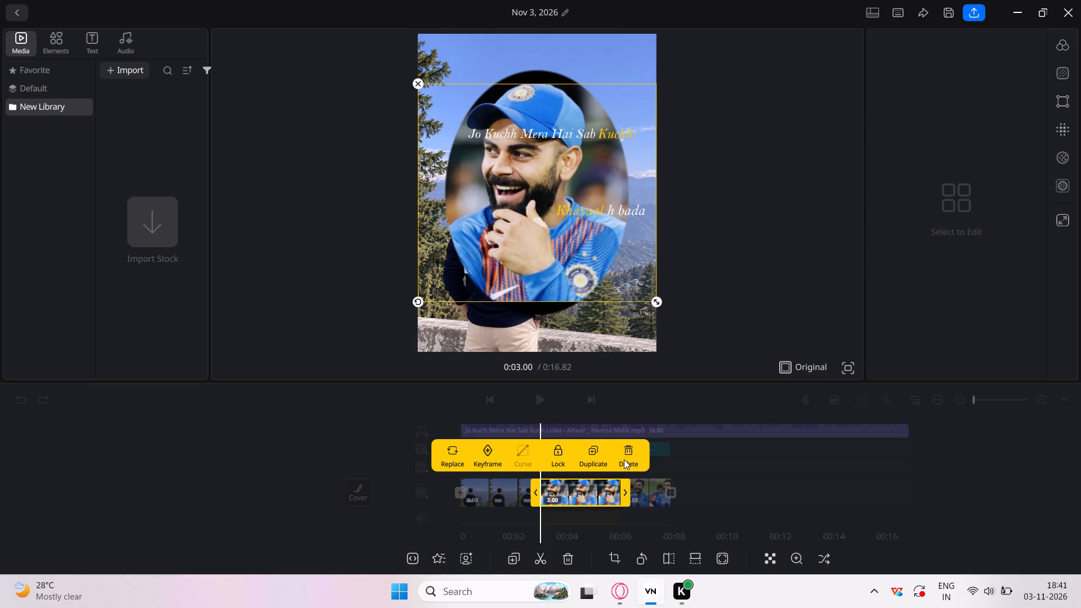
{"action": "left_click", "coordinate": [627, 459]}
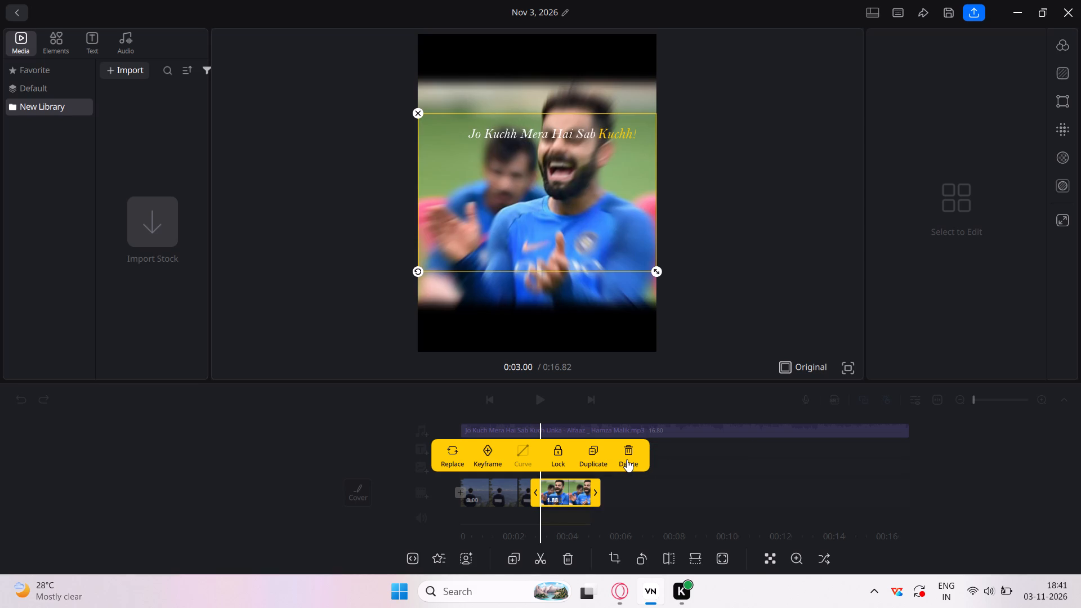
{"action": "left_click", "coordinate": [611, 492]}
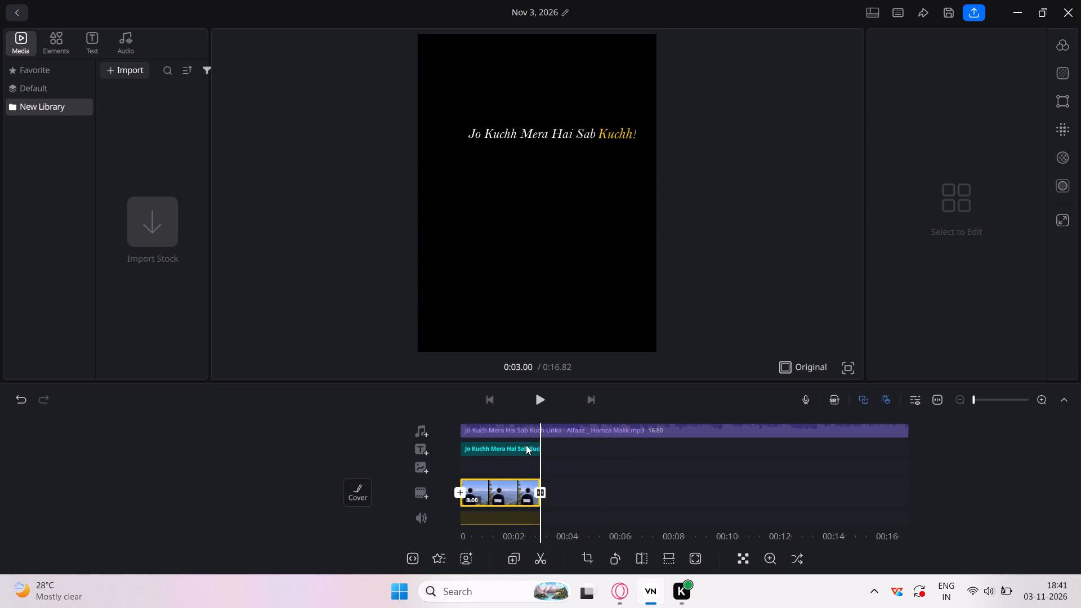
Delete the Jo Kuch Mera Hai music clip and the Jo Kuchh Mera Hai Sab Kuchh caption from the timeline.
{"action": "left_click", "coordinate": [566, 433]}
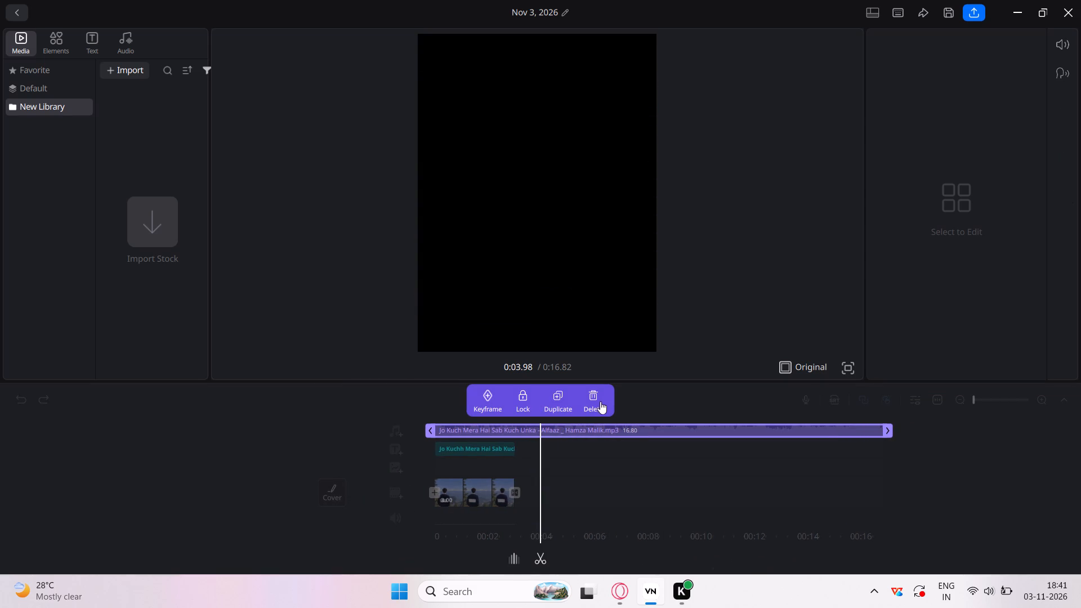
{"action": "left_click", "coordinate": [602, 399]}
{"action": "left_click", "coordinate": [520, 448]}
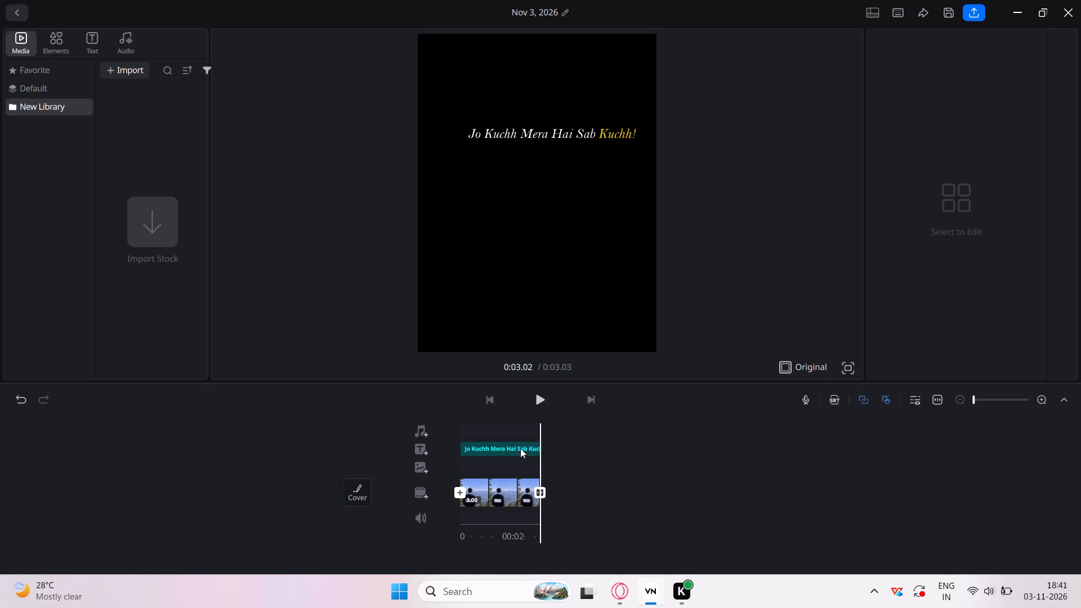
{"action": "left_click", "coordinate": [637, 416]}
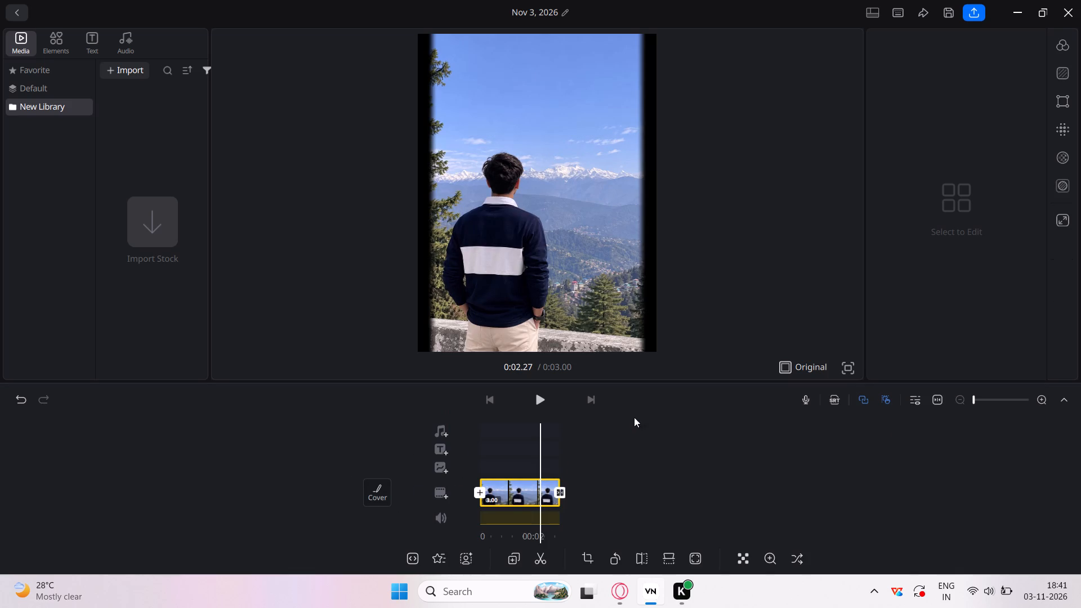
Add a new text title over the start of the mountain-view clip.
{"action": "scroll", "coordinate": [495, 454], "scroll_direction": "right", "scroll_amount": 6}
{"action": "left_click", "coordinate": [495, 454]}
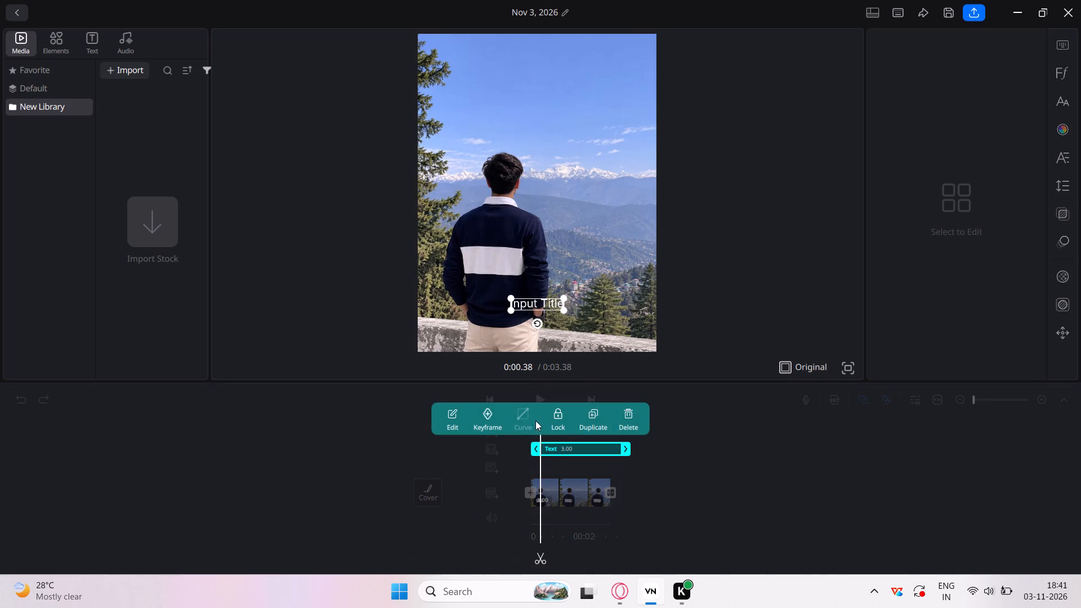
Enter "Why are you excited for tommorow?" as the new title's text.
{"action": "left_click", "coordinate": [454, 418]}
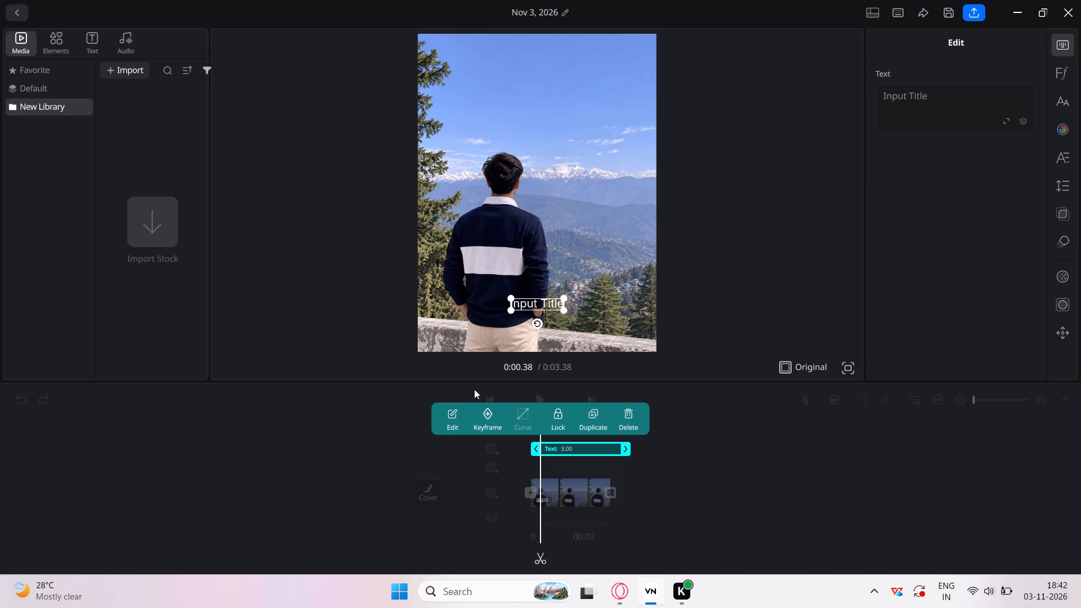
{"action": "left_click", "coordinate": [460, 415]}
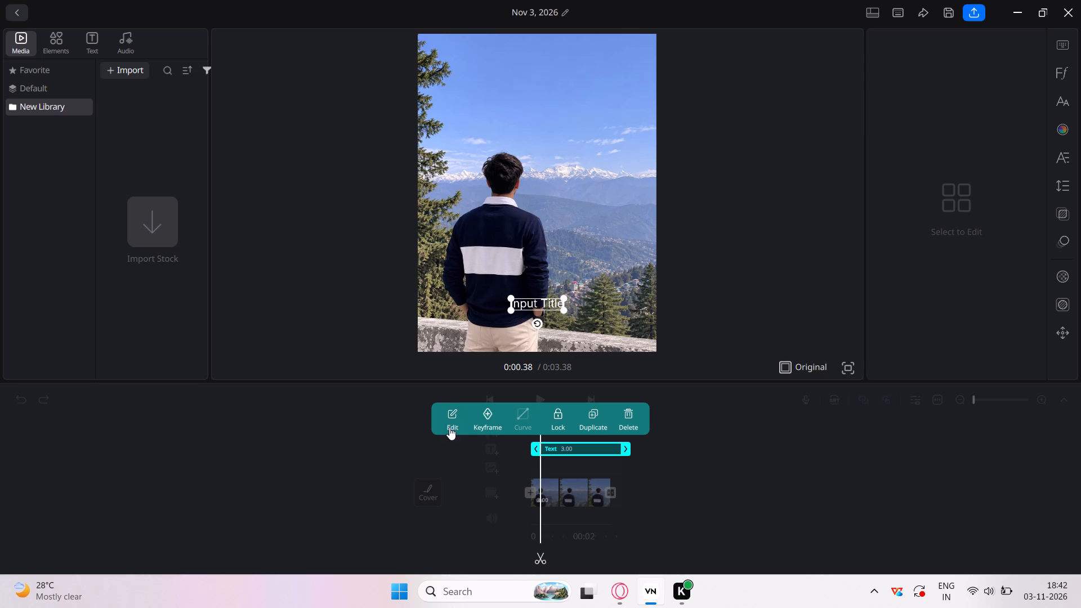
{"action": "left_click", "coordinate": [458, 410]}
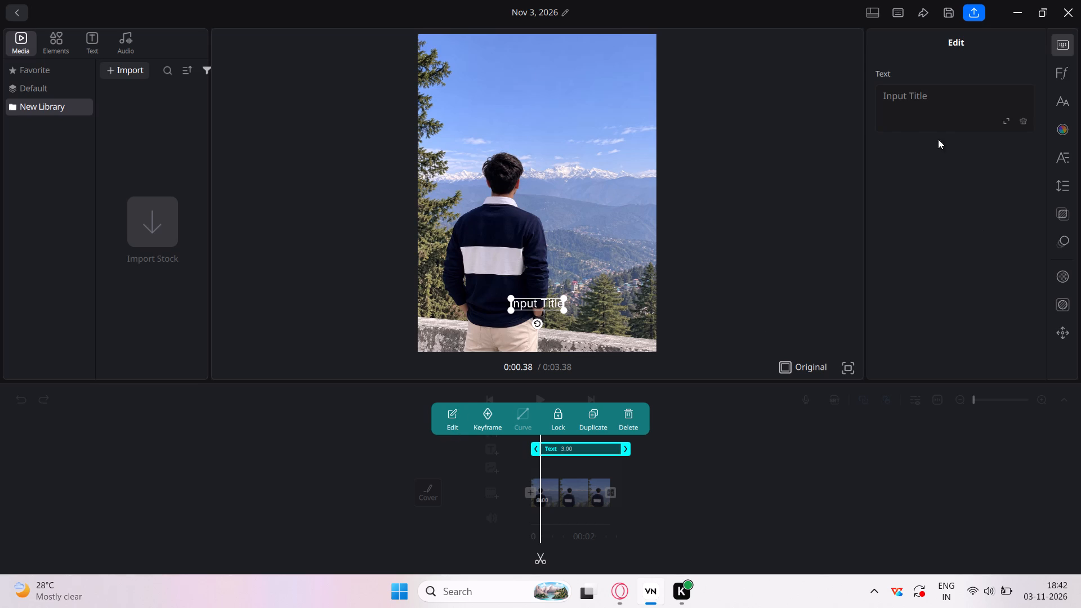
{"action": "left_click", "coordinate": [911, 91]}
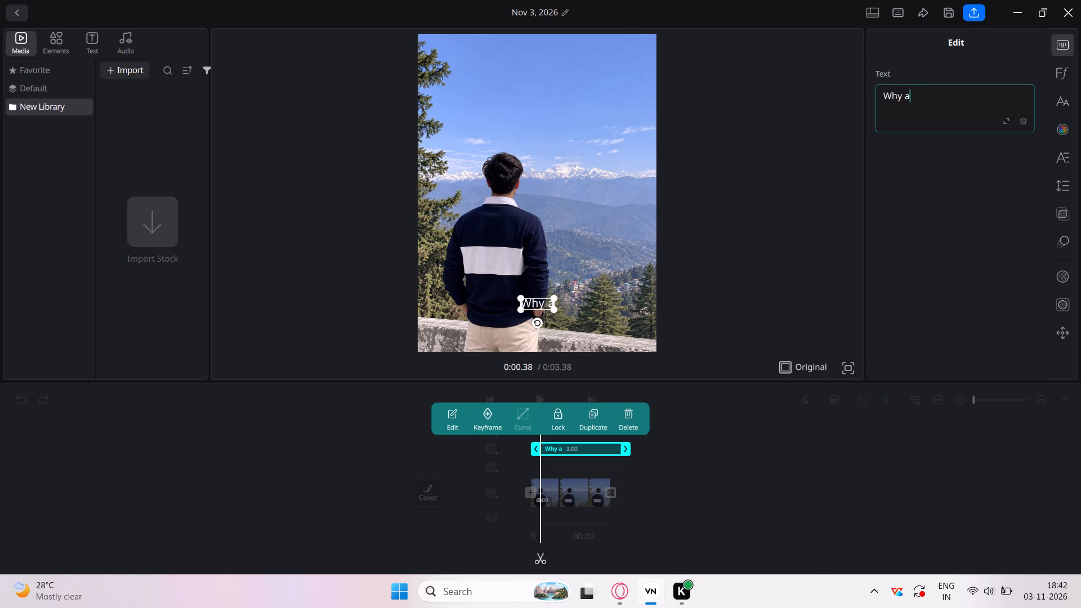
{"action": "key", "text": "BackSpace"}
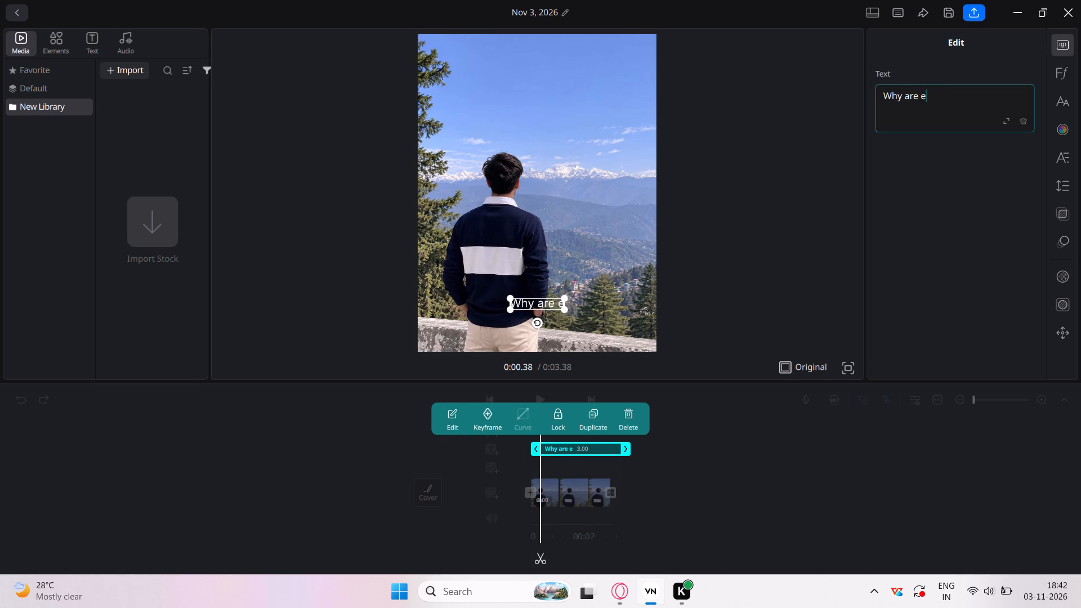
{"action": "key", "text": "BackSpace"}
{"action": "type", "text": "yoou excited"}
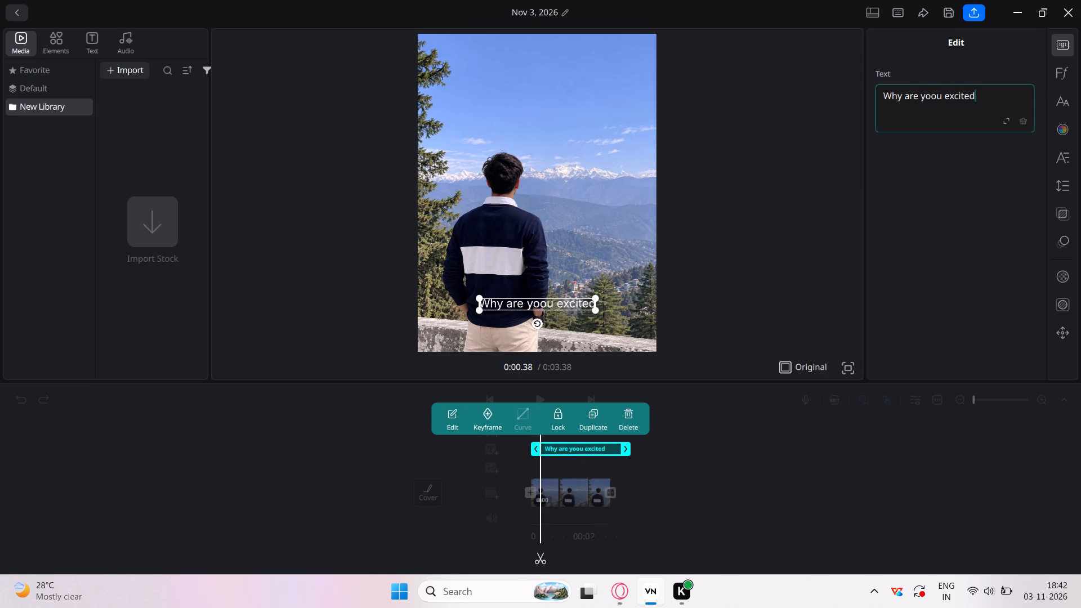
{"action": "key", "text": "space"}
{"action": "key", "text": "BackSpace"}
{"action": "key", "text": "BackSpace"}
{"action": "key", "text": "BackSpace"}
{"action": "key", "text": "BackSpace"}
{"action": "key", "text": "BackSpace"}
{"action": "key", "text": "BackSpace"}
{"action": "key", "text": "BackSpace"}
{"action": "key", "text": "BackSpace"}
{"action": "key", "text": "BackSpace"}
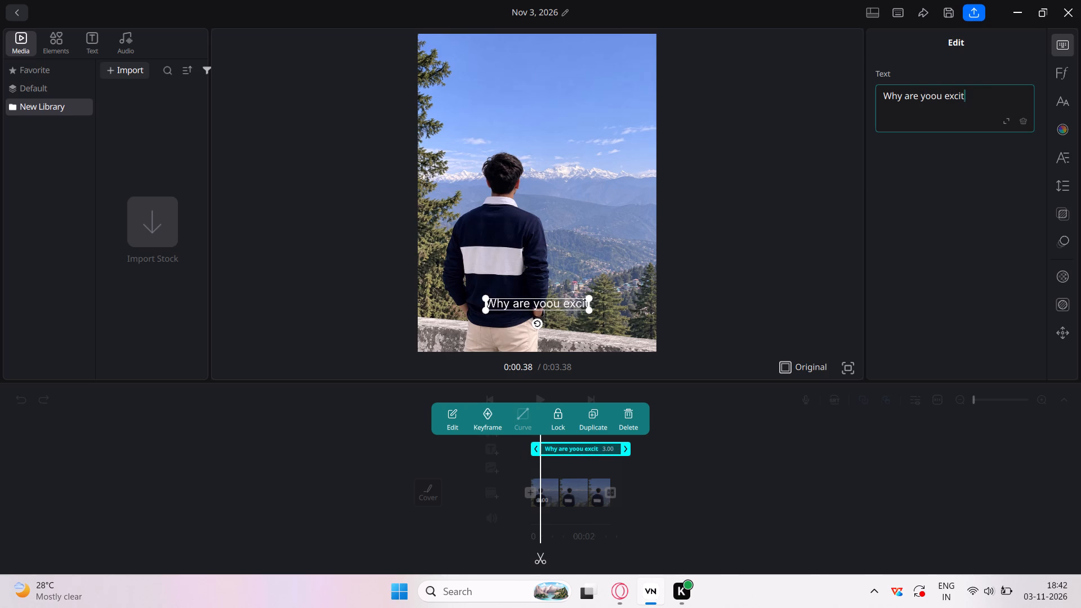
{"action": "key", "text": "BackSpace"}
{"action": "key", "text": "BackSpace"}
{"action": "type", "text": "u excited for"}
{"action": "key", "text": "space"}
{"action": "type", "text": "to"}
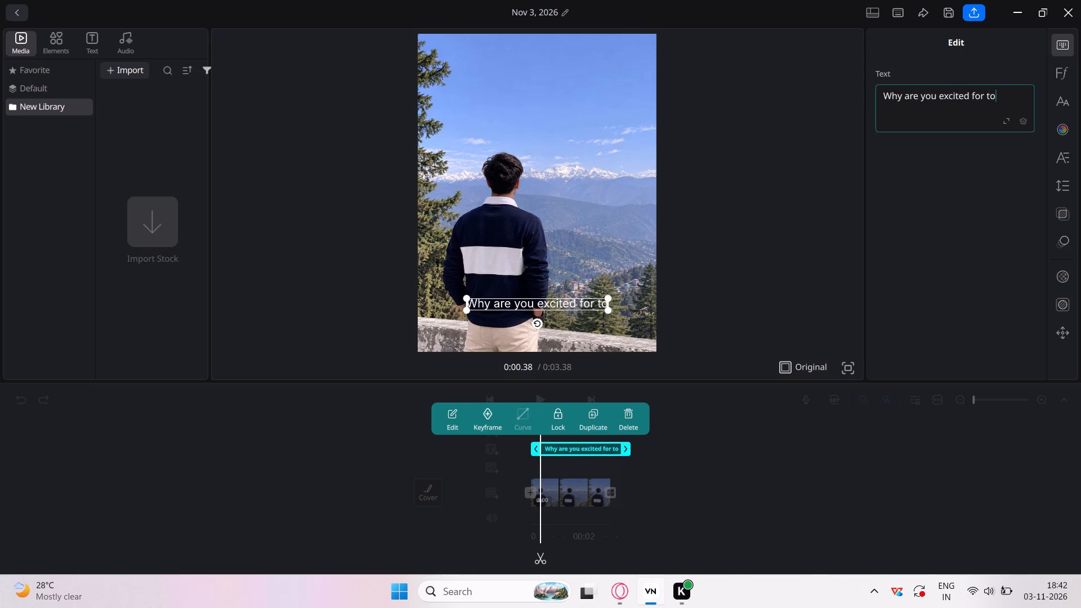
{"action": "type", "text": "mmo"}
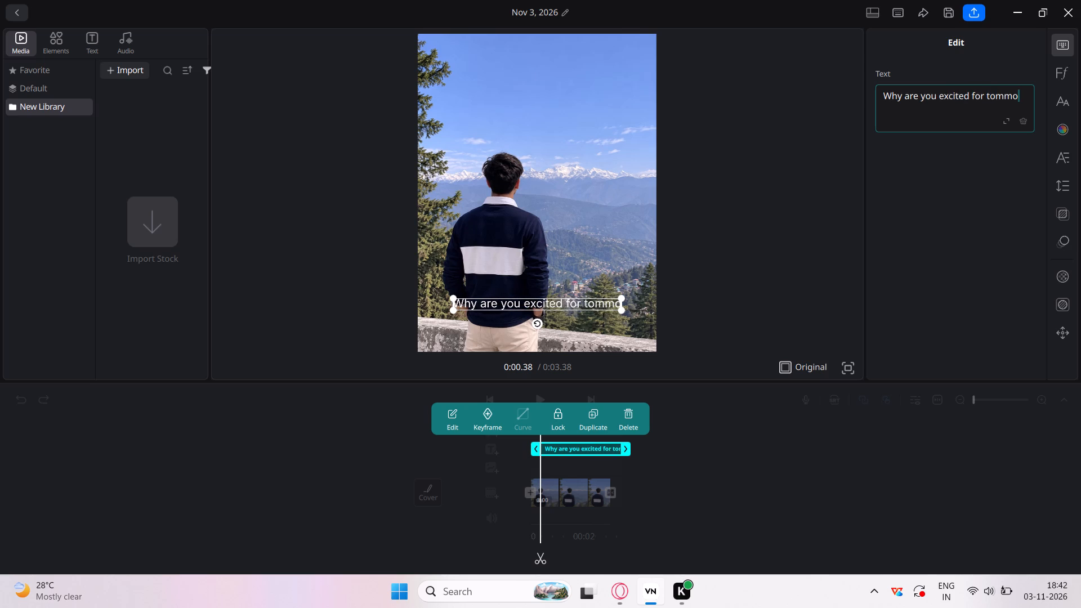
{"action": "type", "text": "row"}
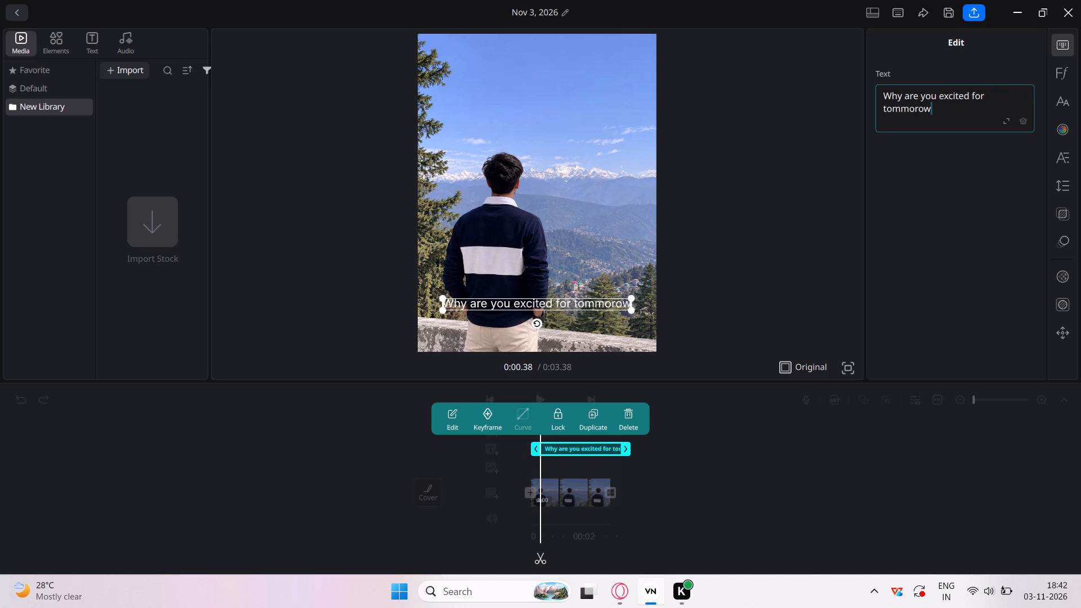
{"action": "key", "text": "shift+question"}
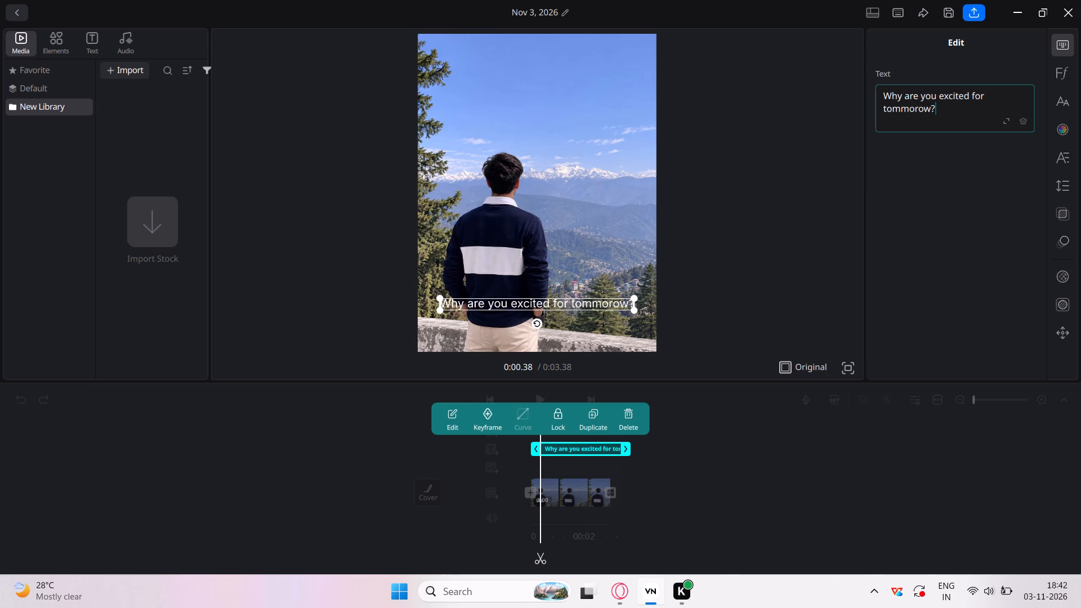
{"action": "left_click", "coordinate": [455, 418]}
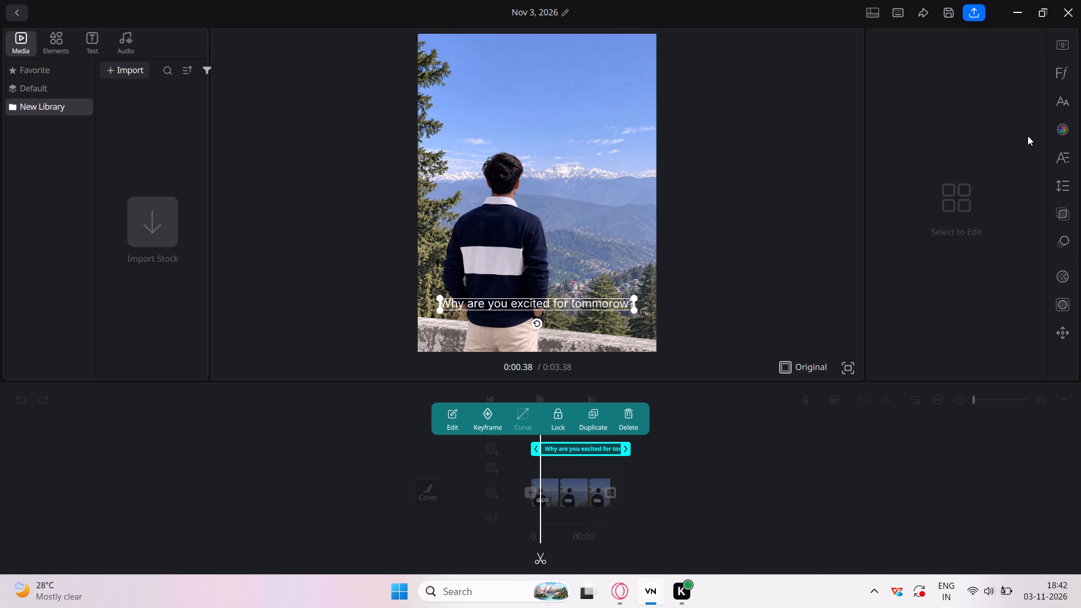
Set the caption's font to Book Antiqua.
{"action": "left_click", "coordinate": [1053, 133]}
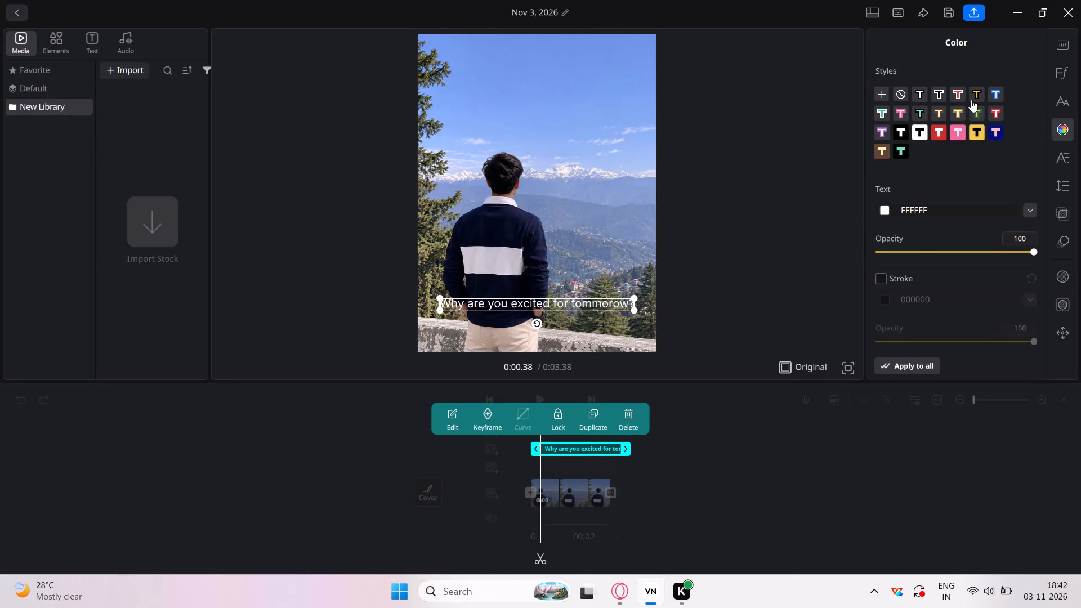
{"action": "left_click", "coordinate": [1057, 102]}
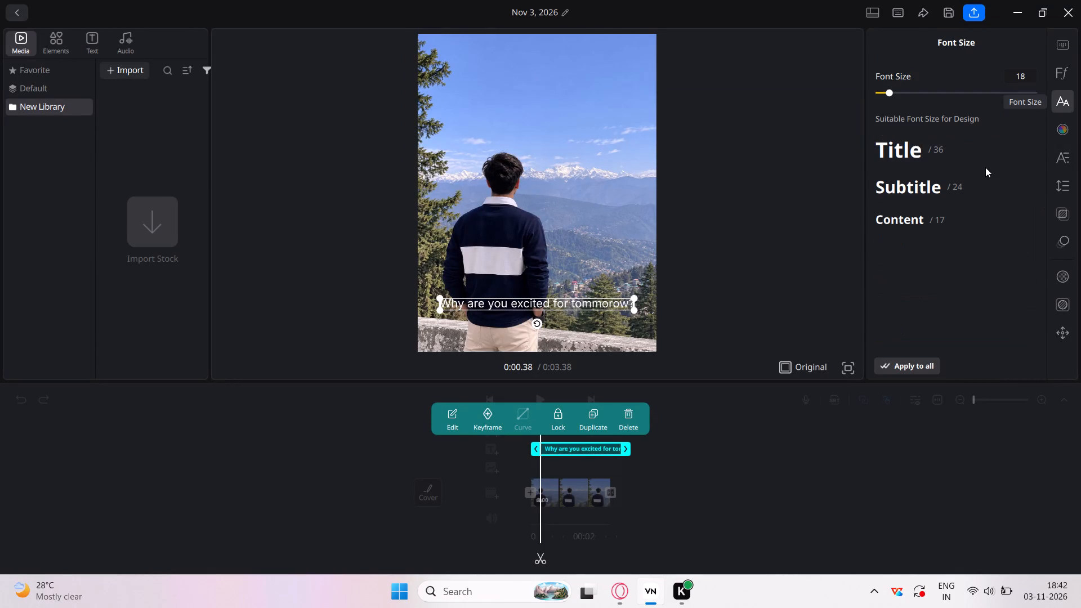
{"action": "left_click", "coordinate": [890, 92]}
{"action": "left_click", "coordinate": [1064, 77]}
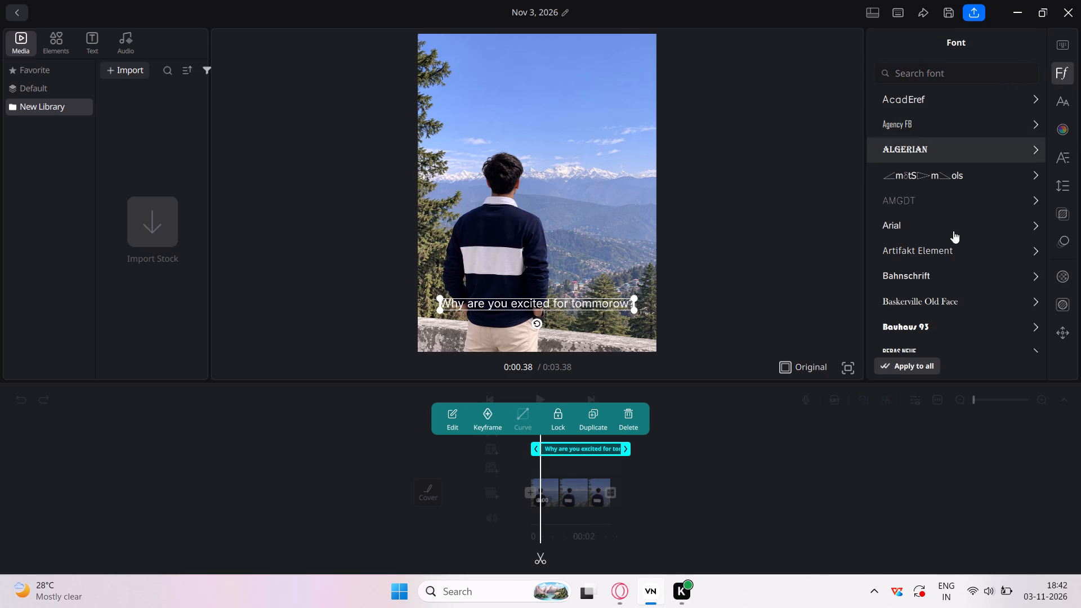
{"action": "scroll", "coordinate": [917, 276], "scroll_direction": "down", "scroll_amount": 7}
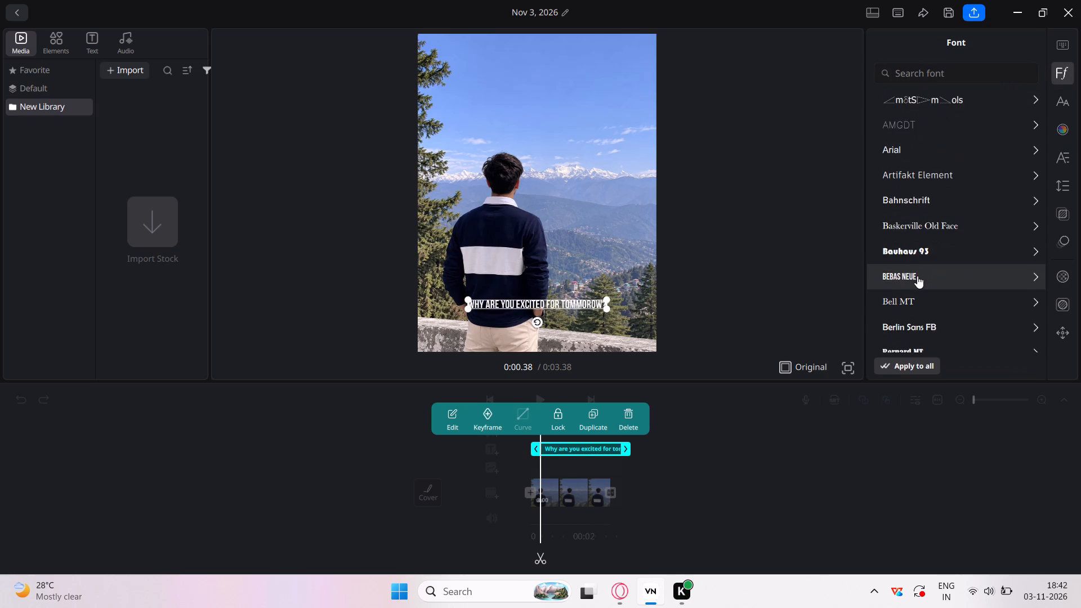
{"action": "scroll", "coordinate": [917, 276], "scroll_direction": "down", "scroll_amount": 3}
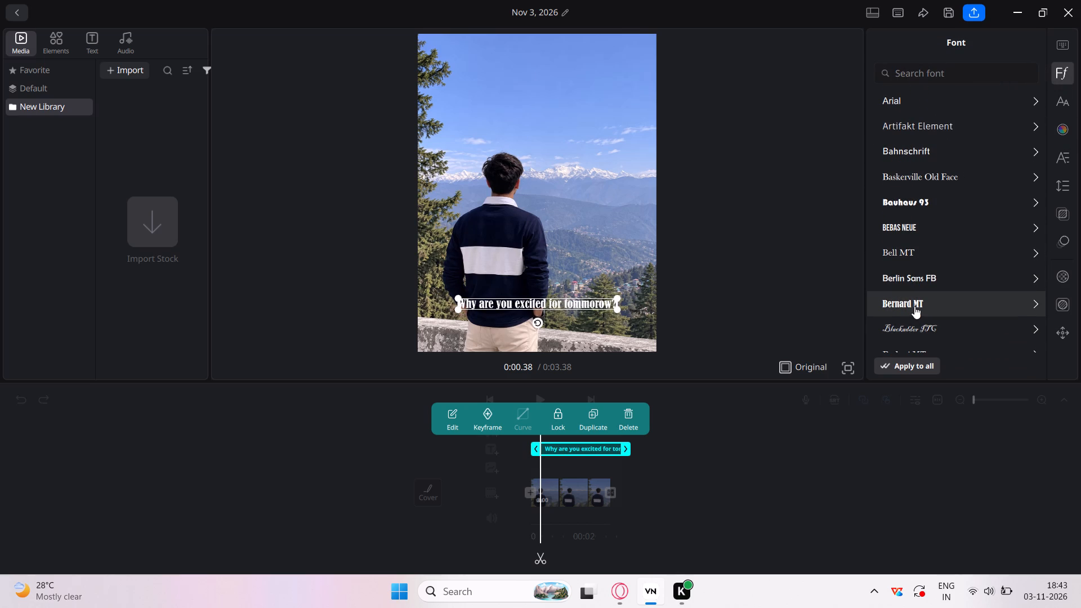
{"action": "scroll", "coordinate": [914, 306], "scroll_direction": "down", "scroll_amount": 2}
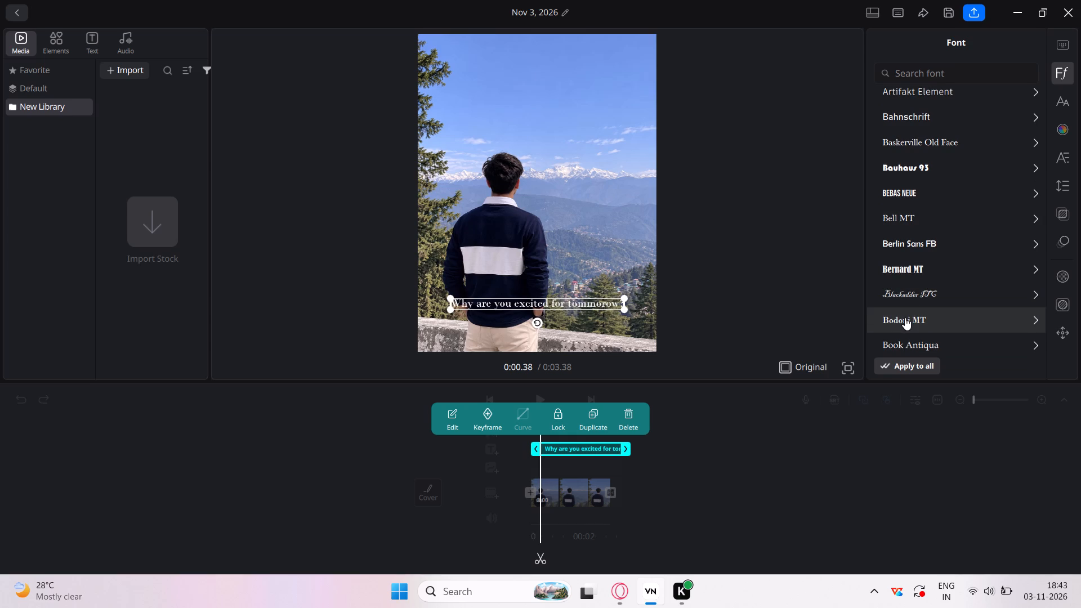
{"action": "scroll", "coordinate": [907, 340], "scroll_direction": "down", "scroll_amount": 3}
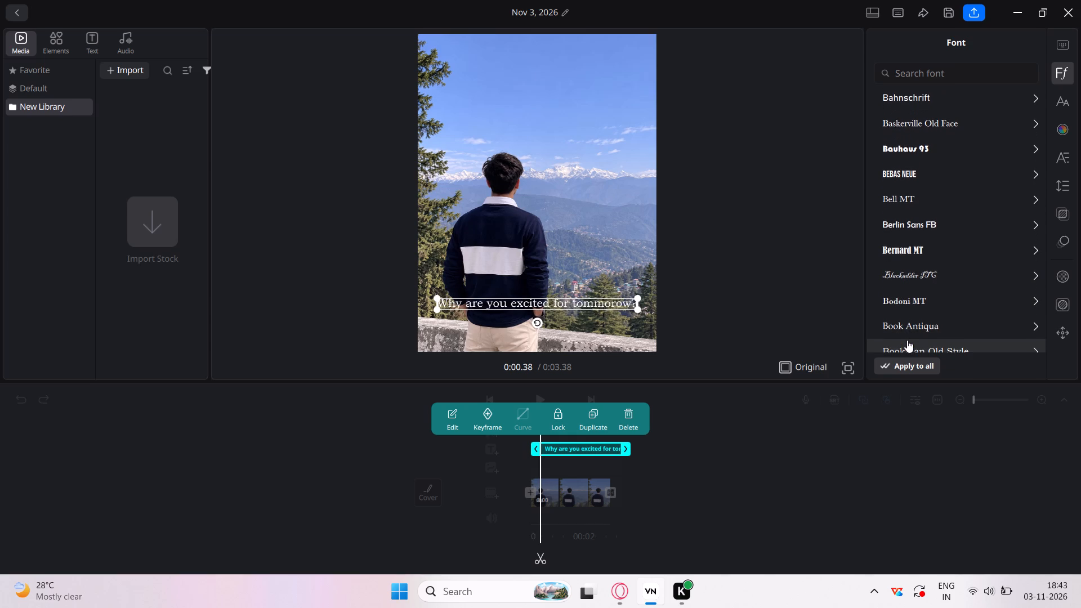
{"action": "left_click", "coordinate": [934, 315]}
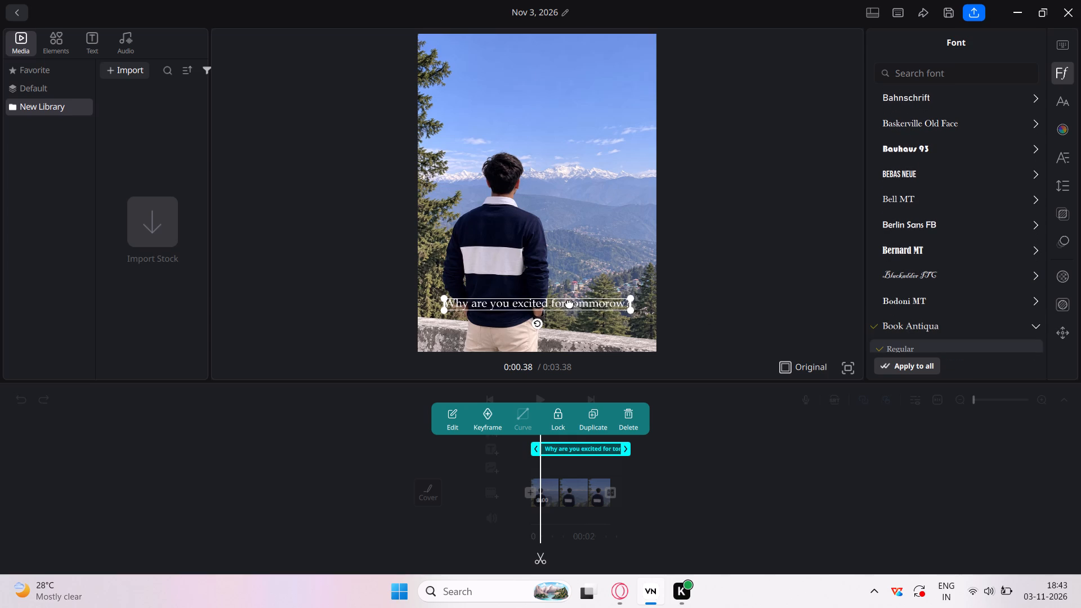
Move the caption up in the preview into the sky above the man's head.
{"action": "left_click_drag", "start_coordinate": [569, 303], "coordinate": [588, 130]}
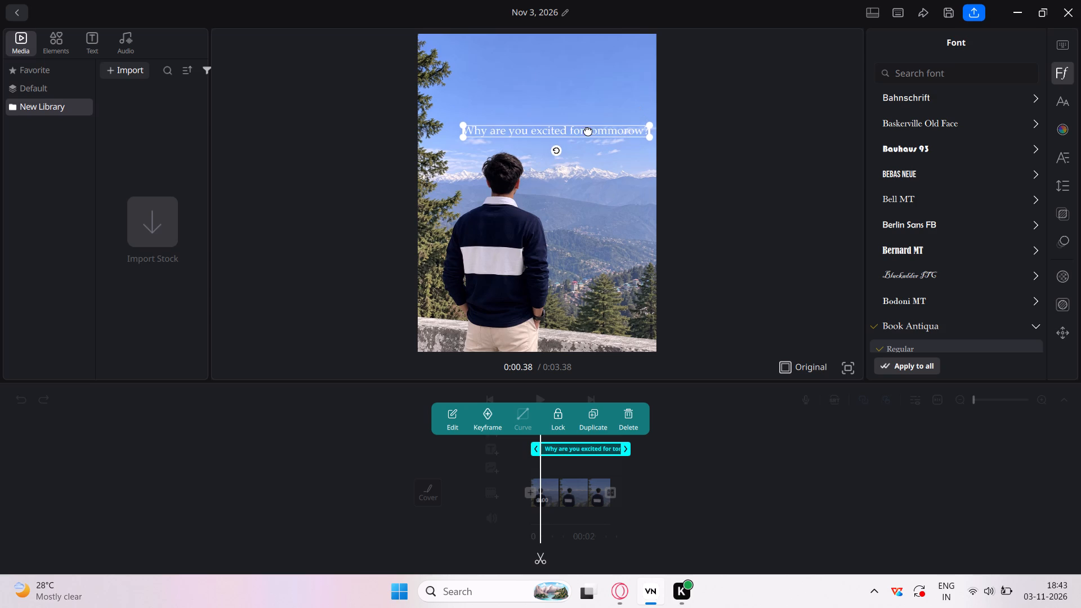
{"action": "left_click_drag", "start_coordinate": [588, 130], "coordinate": [572, 115]}
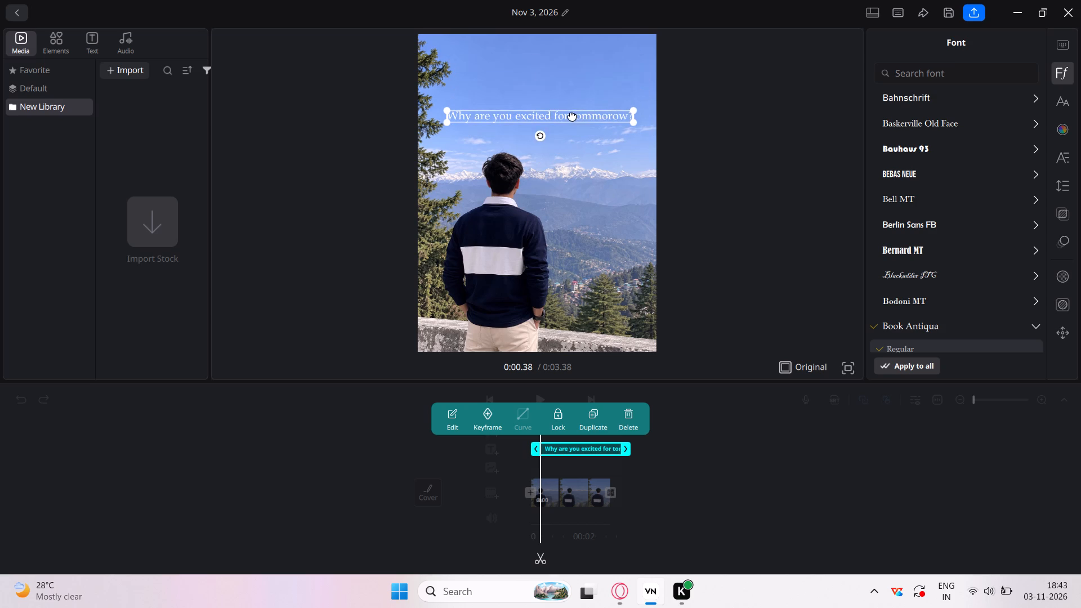
{"action": "left_click_drag", "start_coordinate": [572, 115], "coordinate": [594, 120]}
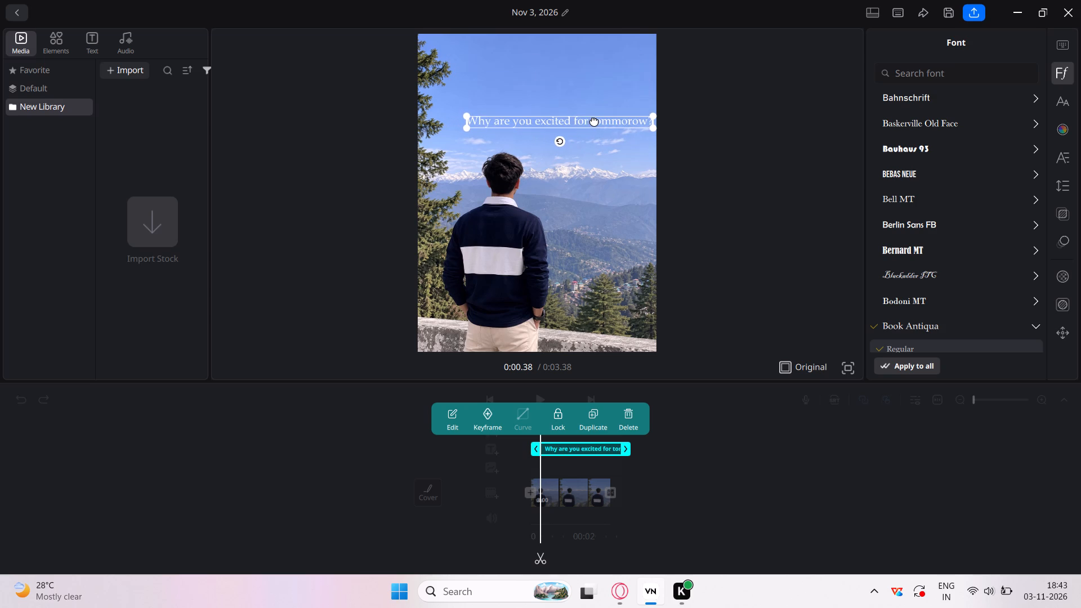
{"action": "left_click_drag", "start_coordinate": [594, 120], "coordinate": [596, 120]}
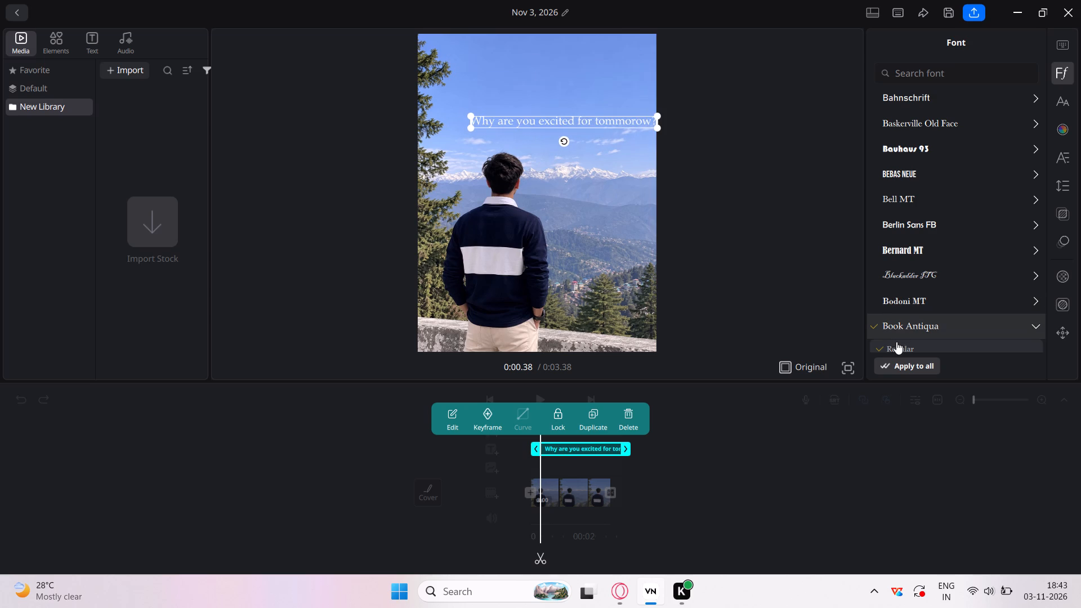
{"action": "left_click", "coordinate": [888, 361]}
Apply the second Active subtitle animation, with the enlarged yellow word, to the caption.
{"action": "left_click", "coordinate": [1061, 138]}
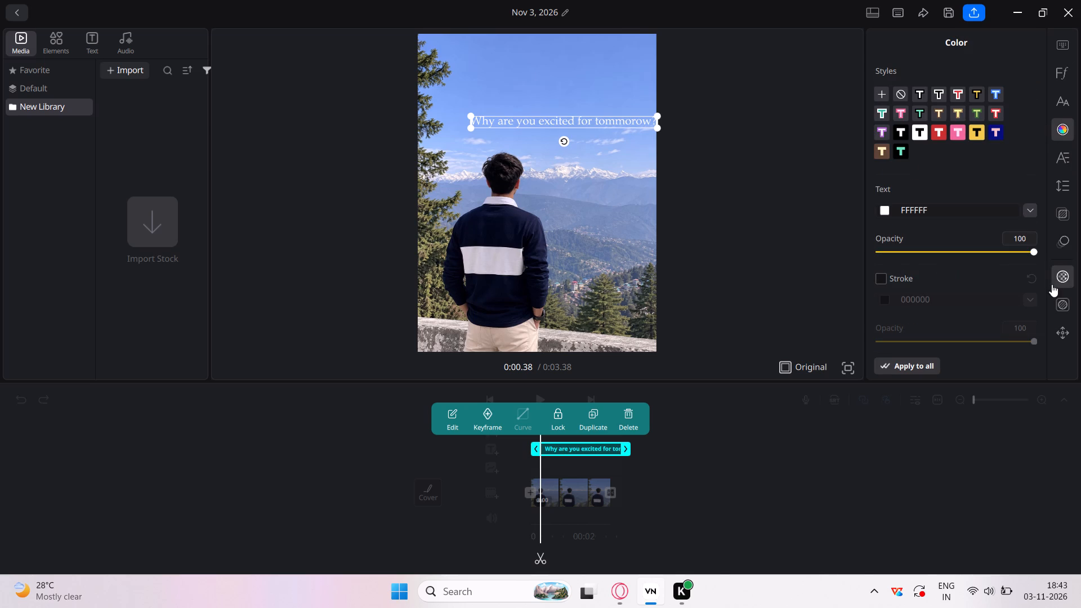
{"action": "left_click", "coordinate": [1061, 250]}
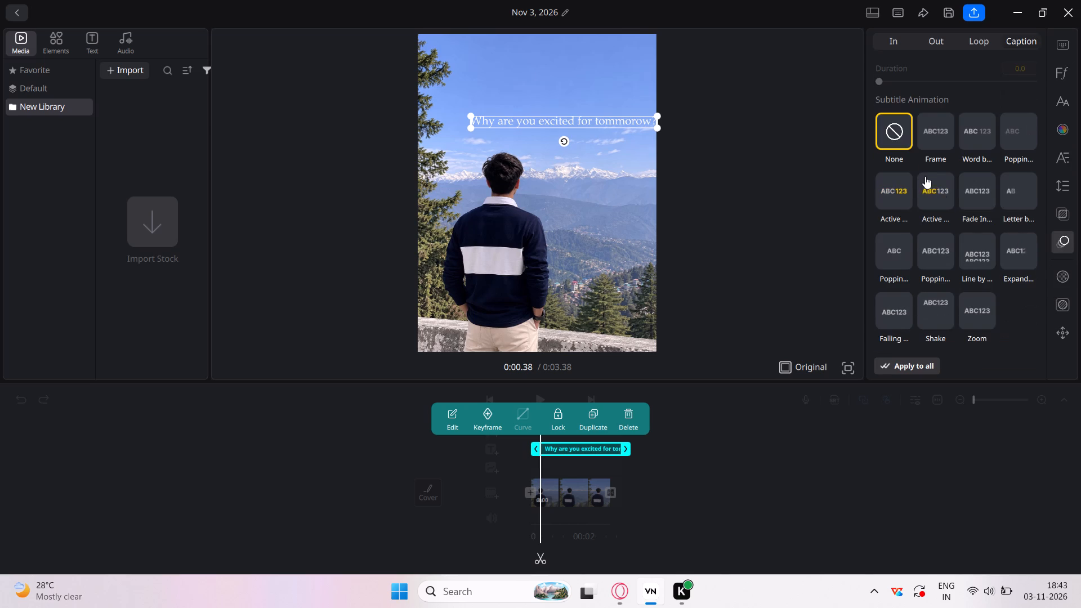
{"action": "left_click", "coordinate": [933, 189]}
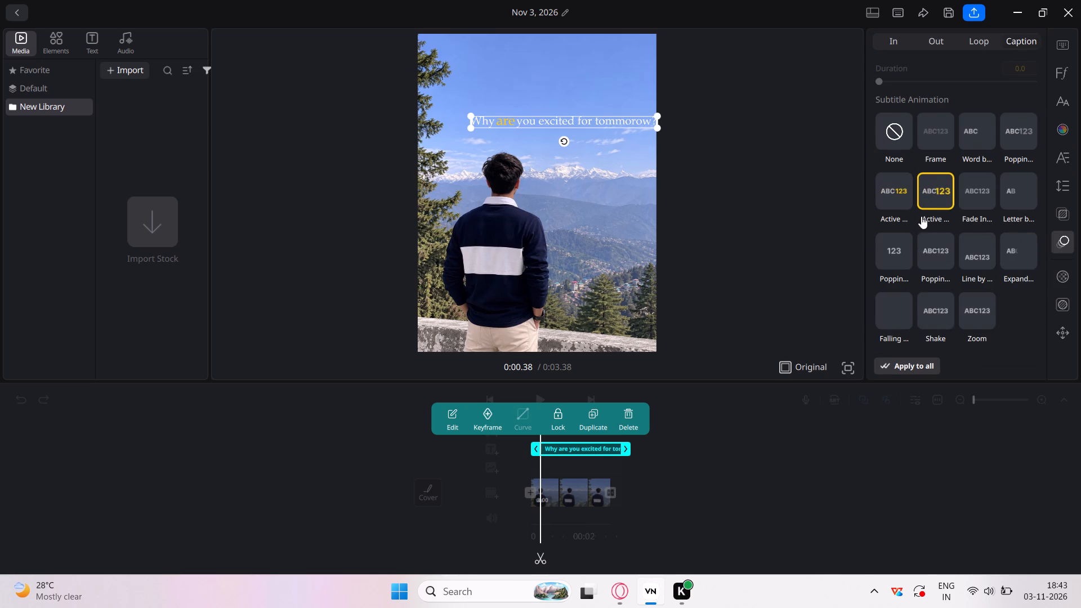
{"action": "left_click", "coordinate": [749, 471]}
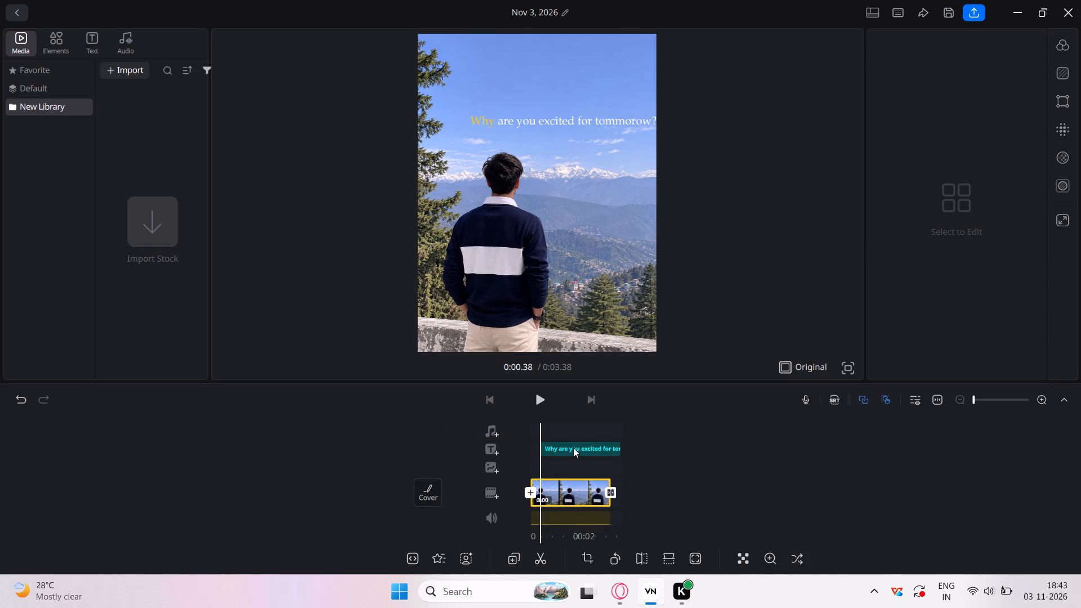
Shift the caption on the timeline so it starts at 0 together with the 3-second mountain-view clip.
{"action": "left_click_drag", "start_coordinate": [571, 448], "coordinate": [562, 448]}
{"action": "left_click", "coordinate": [562, 448]}
{"action": "left_click_drag", "start_coordinate": [562, 448], "coordinate": [544, 450]}
{"action": "left_click", "coordinate": [682, 495]}
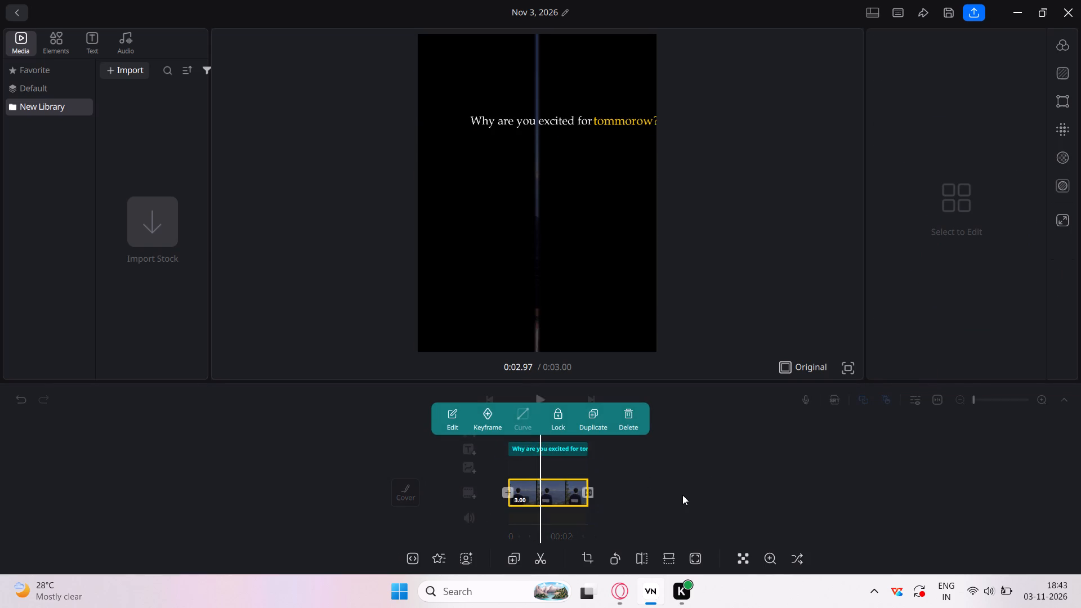
Play the captioned clip to check the word animation, and return to the start of the timeline.
{"action": "left_click", "coordinate": [538, 401]}
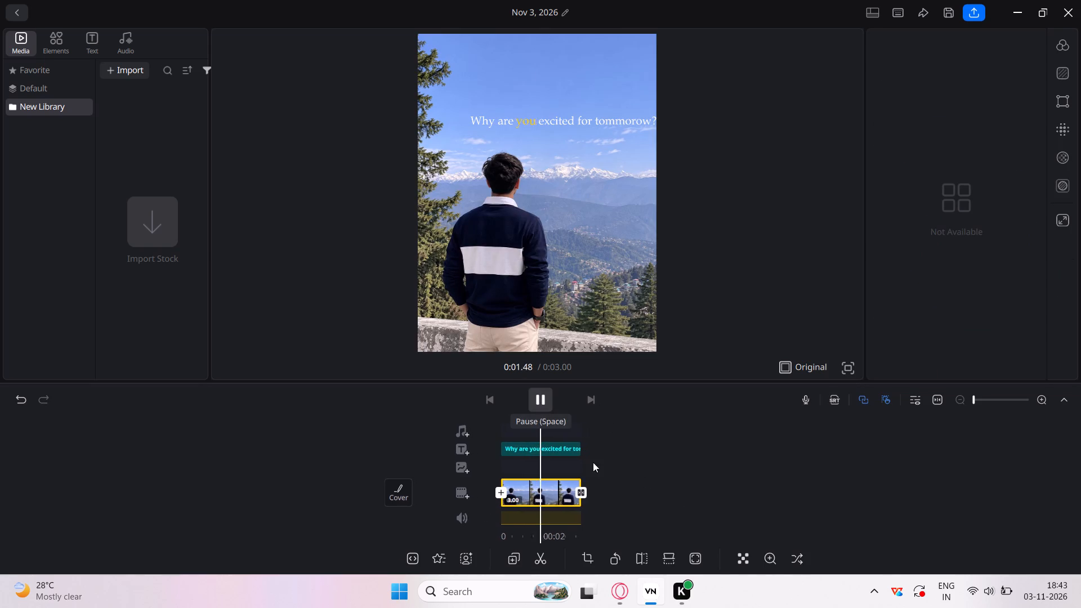
{"action": "scroll", "coordinate": [628, 506], "scroll_direction": "right", "scroll_amount": 10}
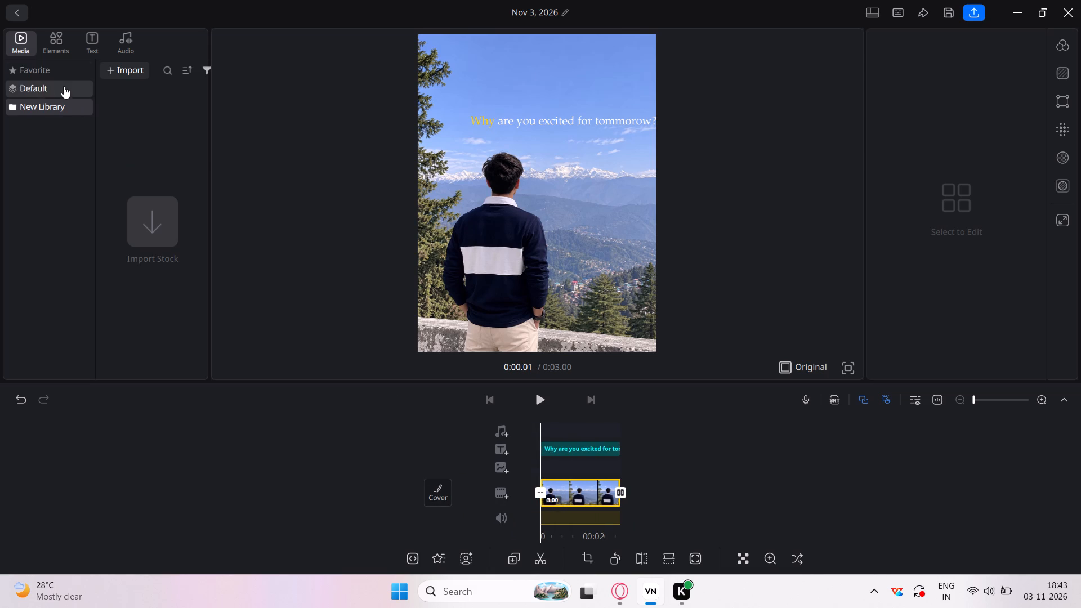
Import the Klickpin.com cricket video from the Downloads folder into New Library.
{"action": "left_click", "coordinate": [114, 69]}
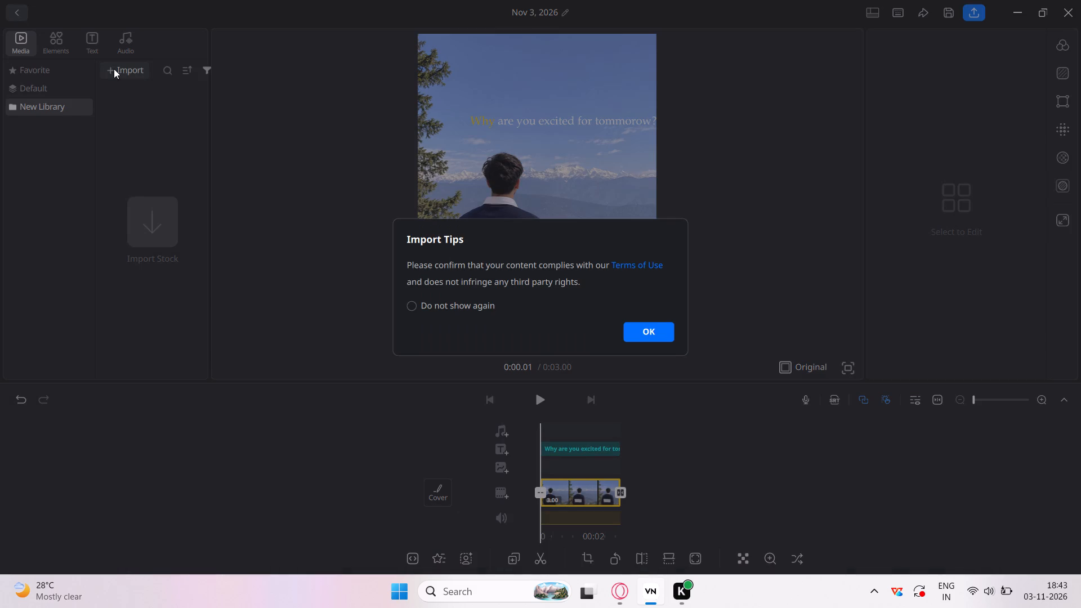
{"action": "left_click", "coordinate": [640, 335]}
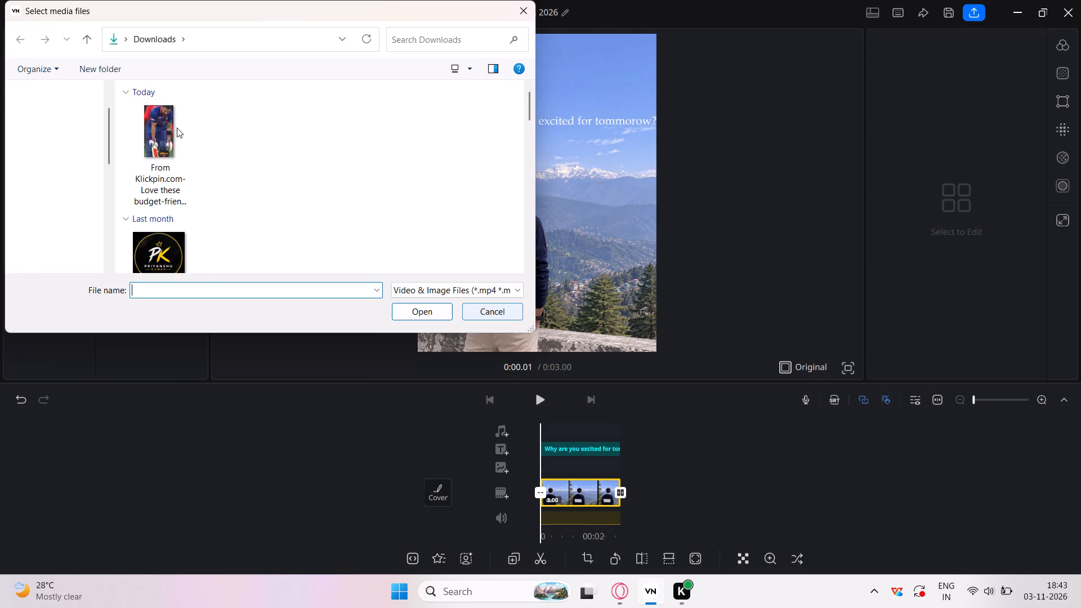
{"action": "left_click", "coordinate": [150, 128]}
{"action": "left_click", "coordinate": [430, 316]}
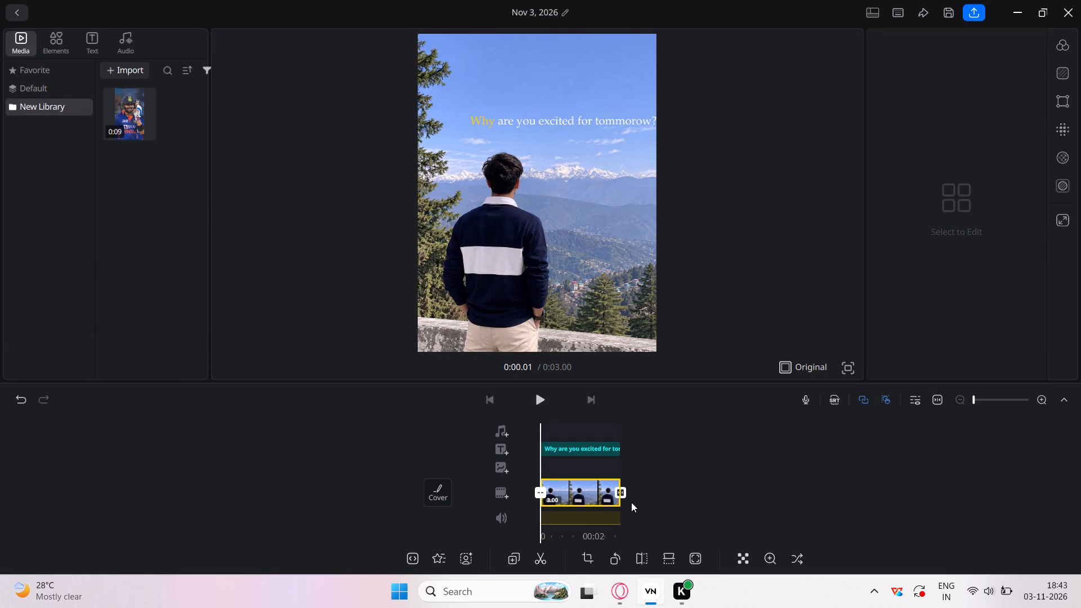
Place the imported cricket video on the main track directly after the 3-second mountain-view clip.
{"action": "left_click_drag", "start_coordinate": [128, 105], "coordinate": [185, 164]}
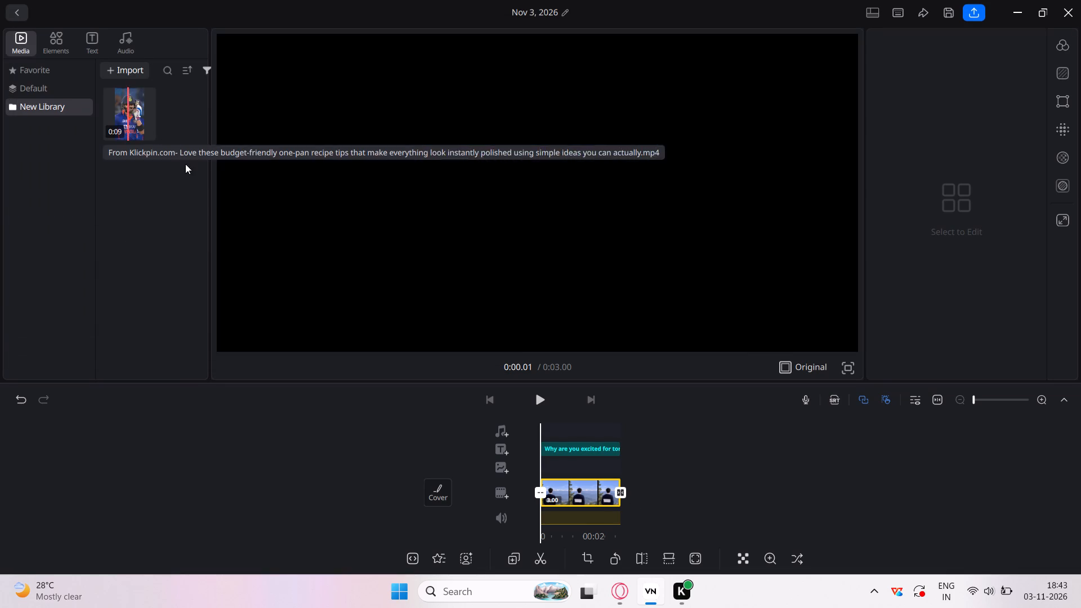
{"action": "left_click_drag", "start_coordinate": [185, 164], "coordinate": [653, 513]}
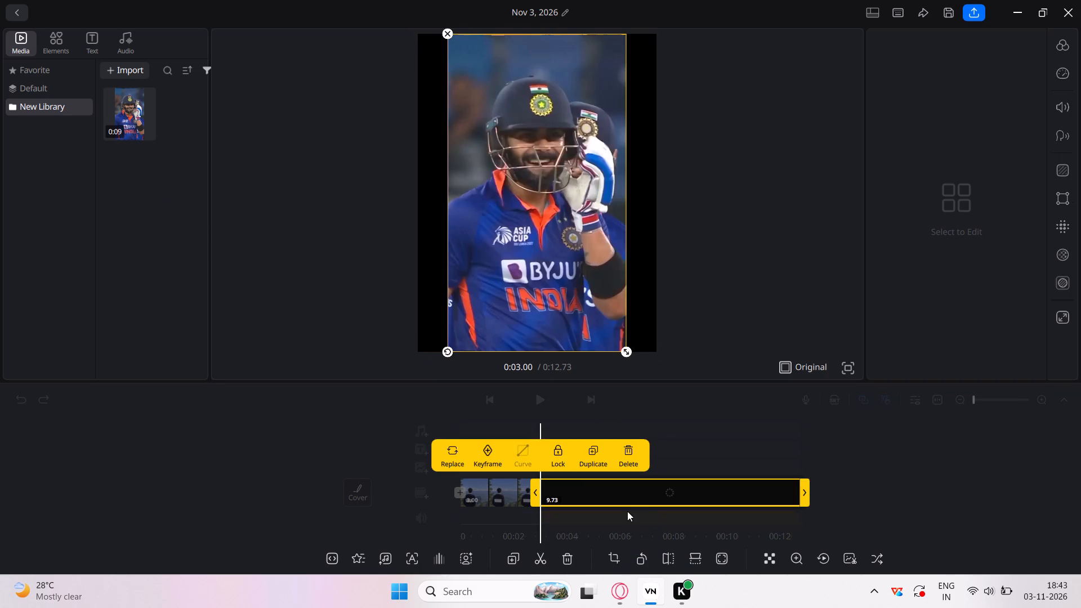
Enlarge the cricket clip in the preview until it fills the full width of the frame, without black side bars.
{"action": "key", "text": "space"}
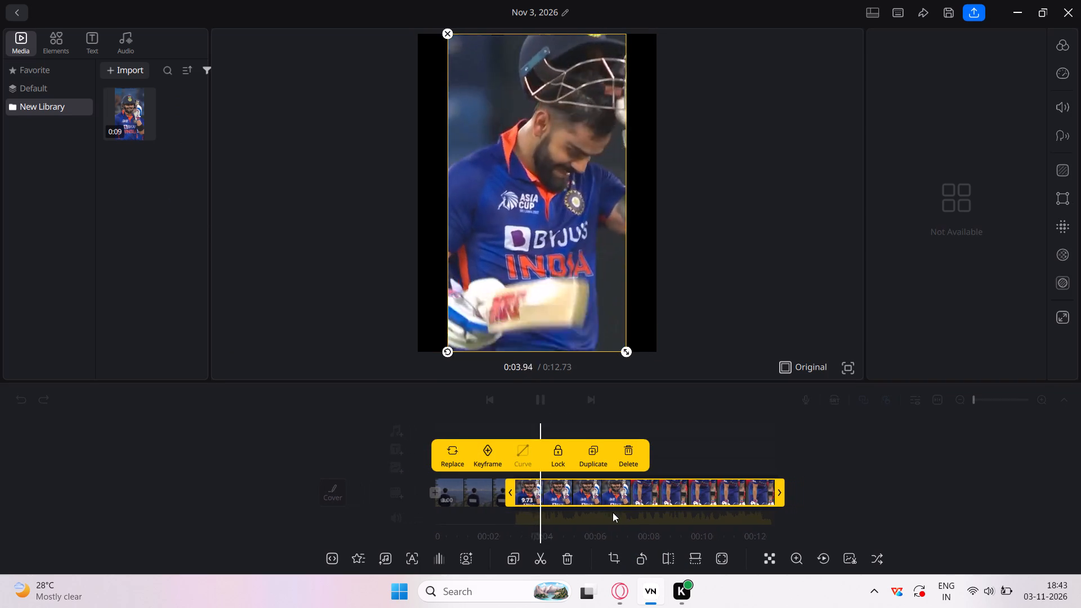
{"action": "left_click_drag", "start_coordinate": [626, 352], "coordinate": [654, 345]}
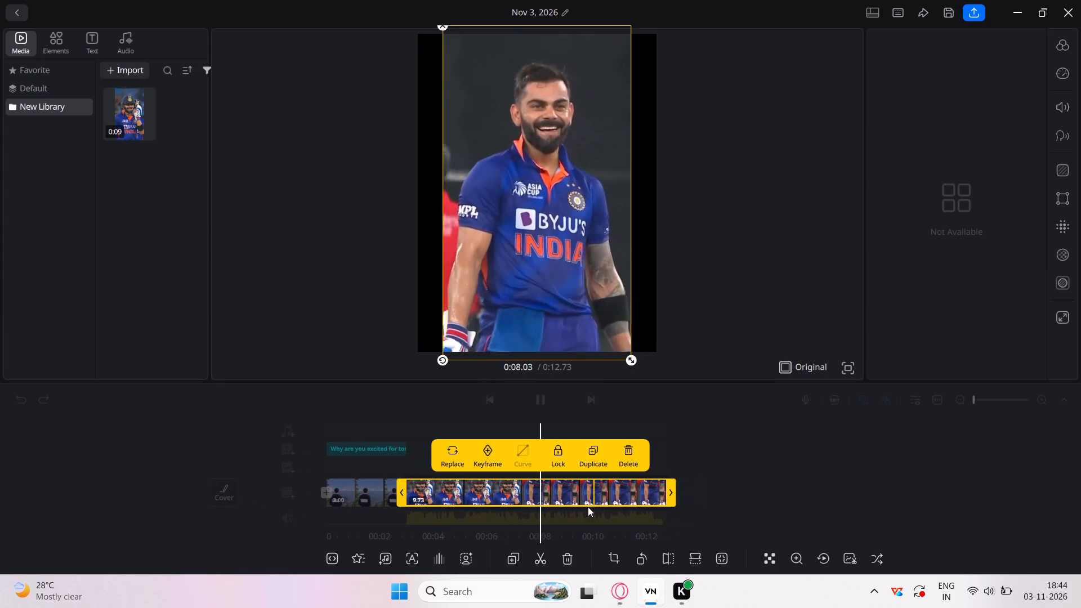
{"action": "key", "text": "space"}
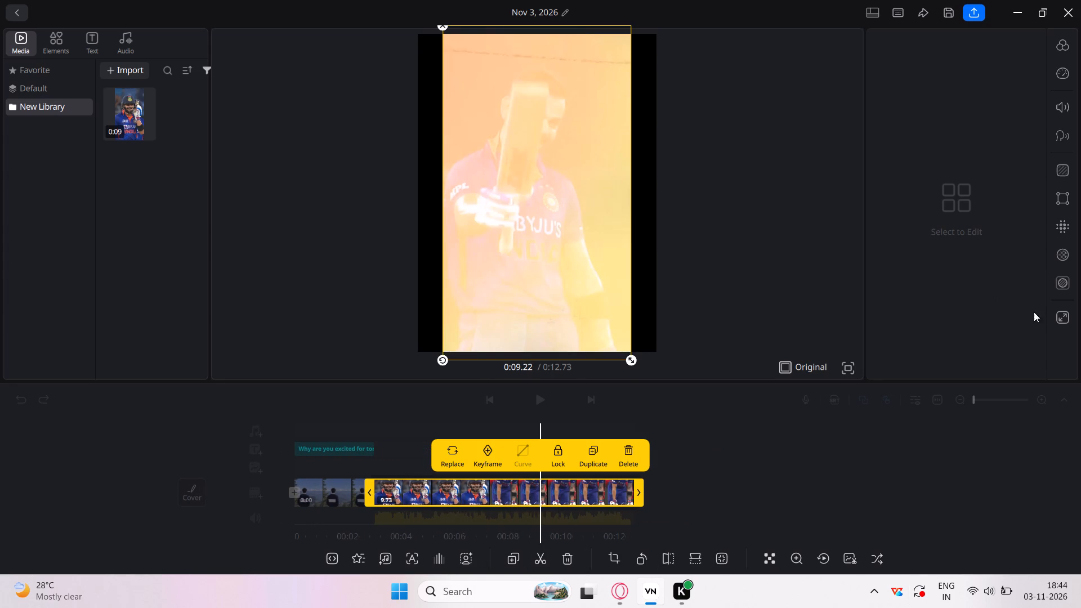
{"action": "left_click", "coordinate": [851, 366]}
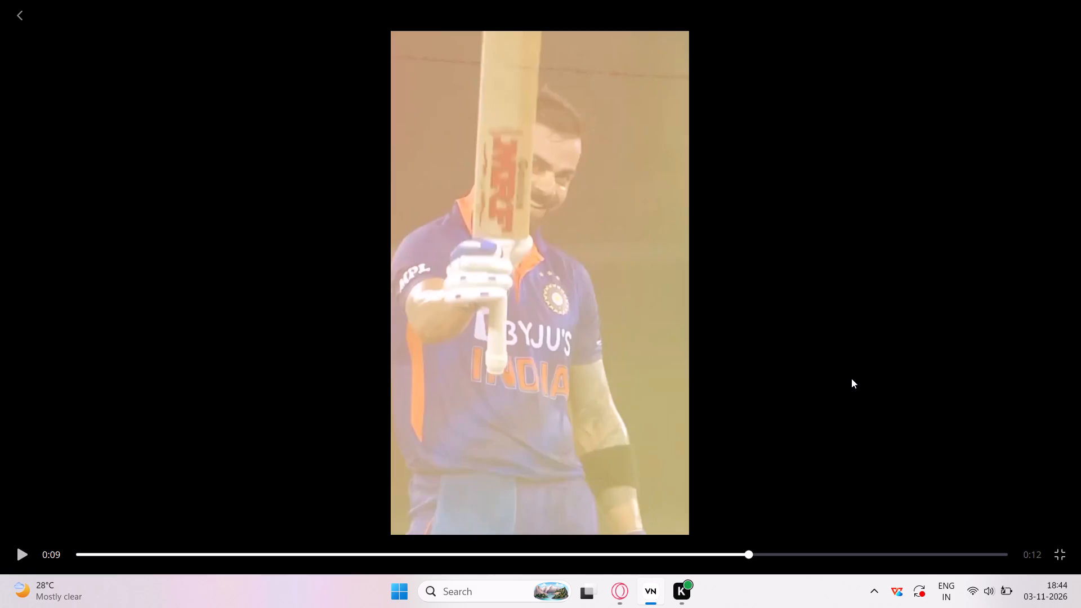
{"action": "left_click", "coordinate": [22, 12]}
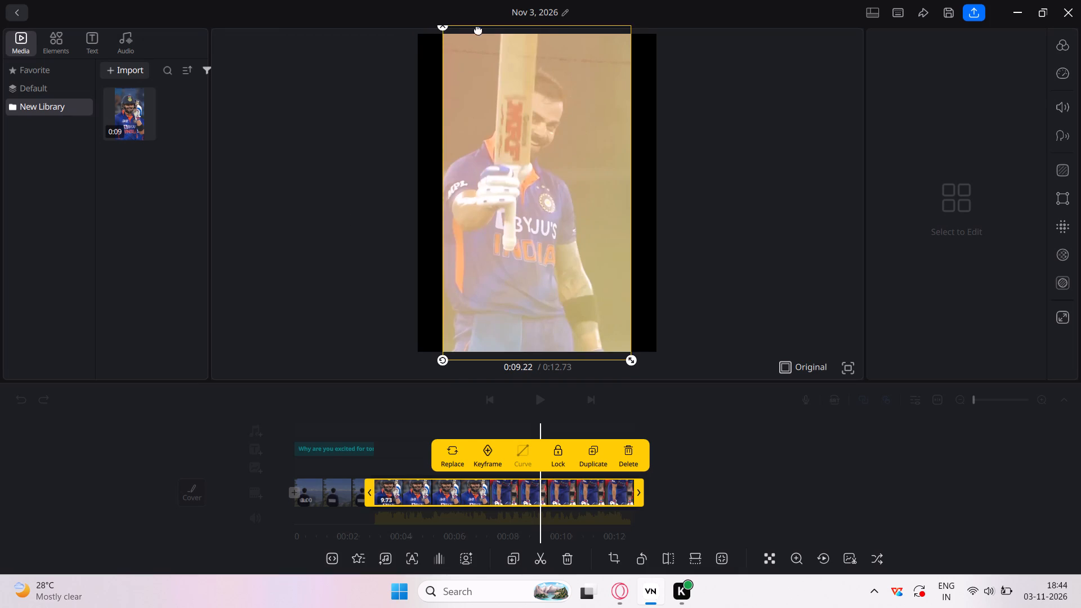
{"action": "scroll", "coordinate": [543, 61], "scroll_direction": "down", "scroll_amount": 2, "text": "ctrl"}
{"action": "left_click_drag", "start_coordinate": [629, 24], "coordinate": [622, 46]}
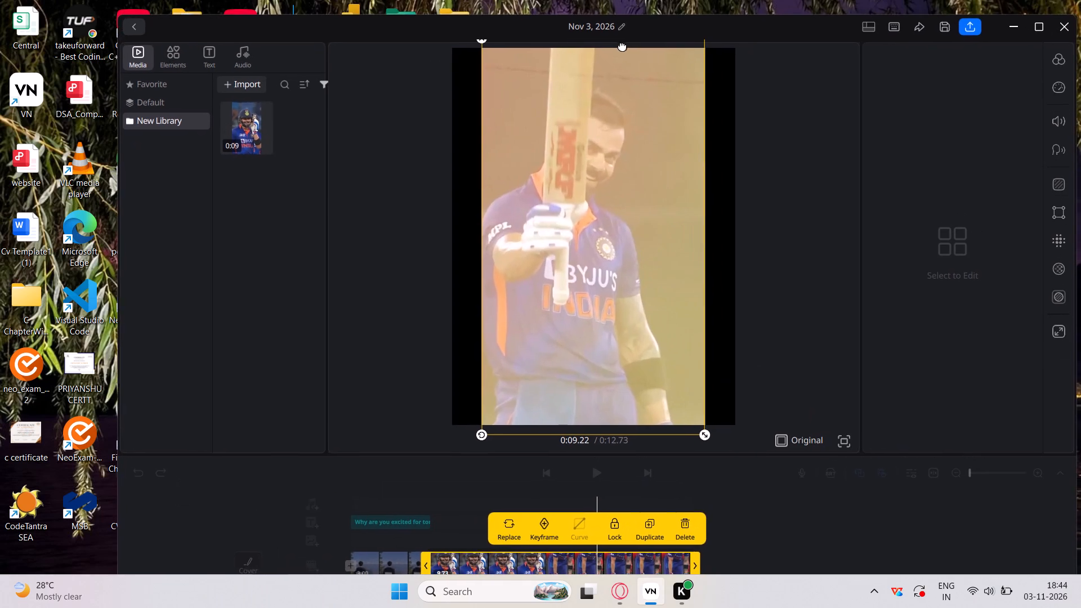
{"action": "left_click_drag", "start_coordinate": [622, 46], "coordinate": [614, 43]}
{"action": "left_click", "coordinate": [1029, 26]}
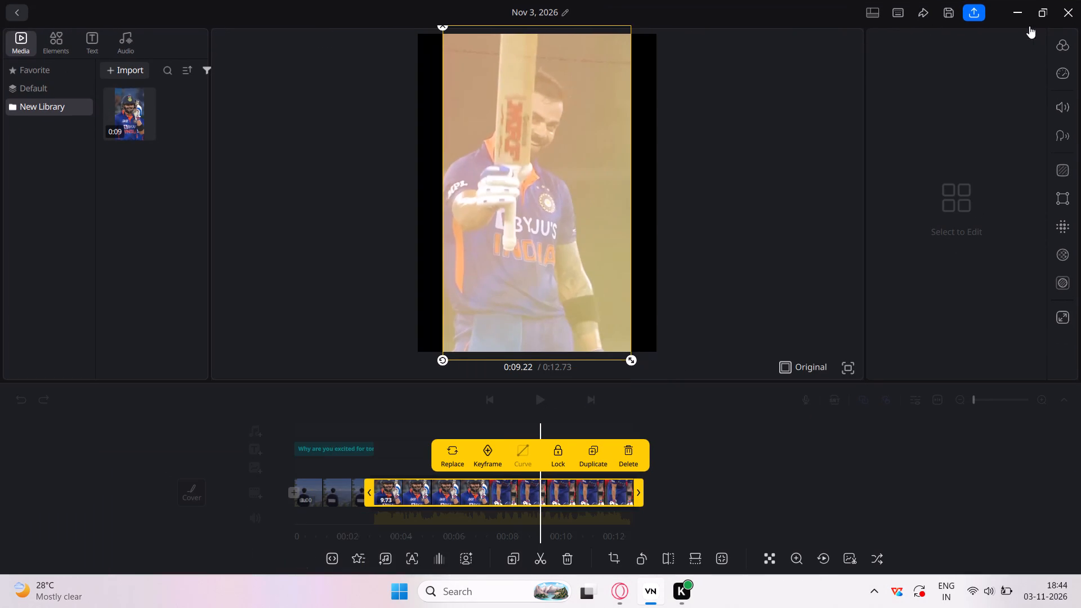
{"action": "left_click_drag", "start_coordinate": [631, 364], "coordinate": [725, 362]}
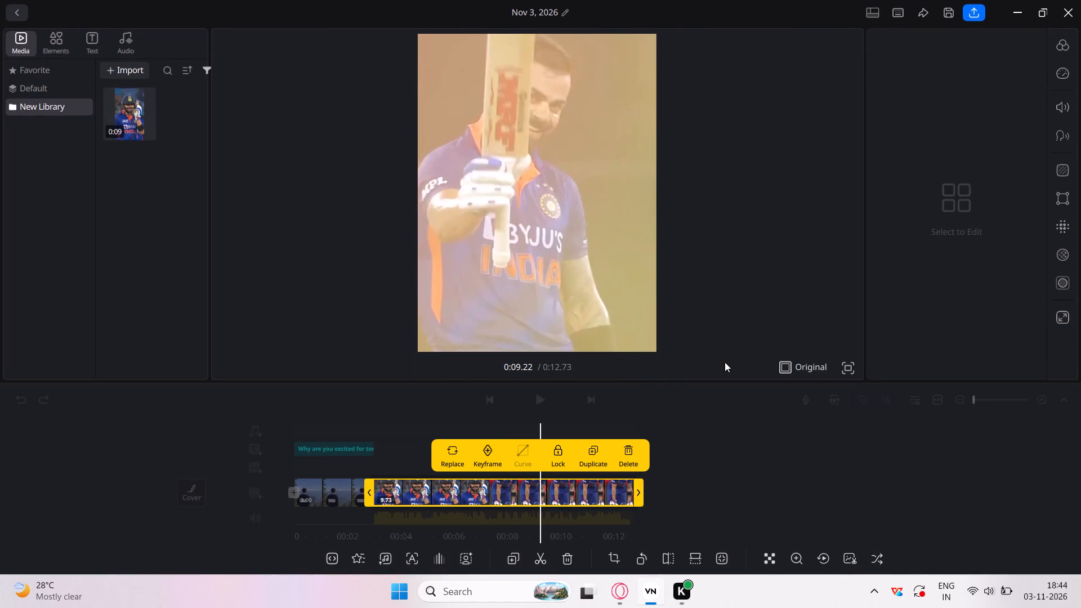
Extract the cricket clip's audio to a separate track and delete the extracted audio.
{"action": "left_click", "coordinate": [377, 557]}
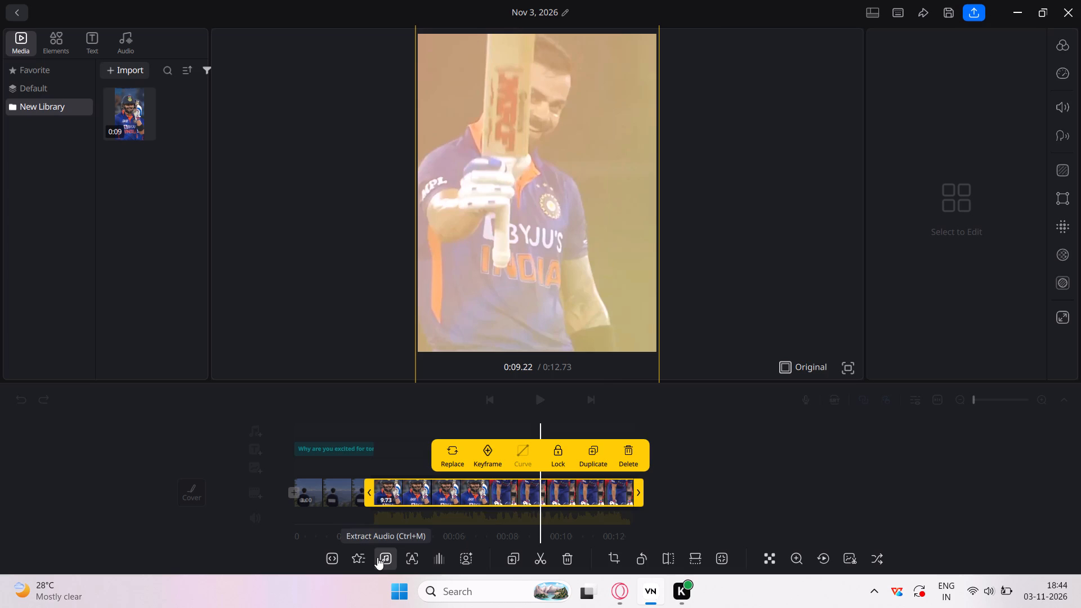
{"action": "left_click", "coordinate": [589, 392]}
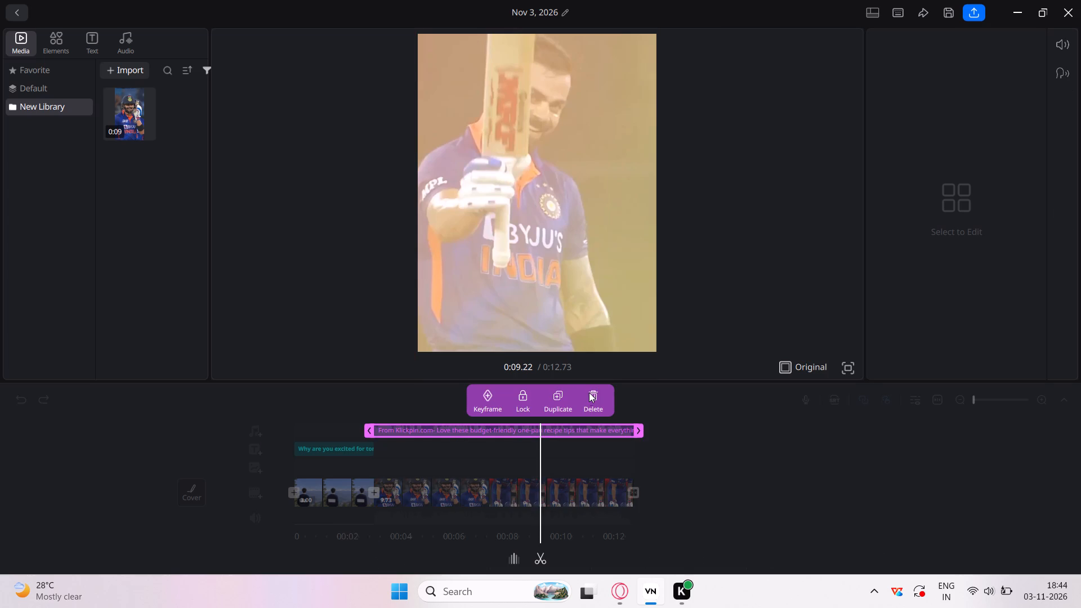
Play the rest of the cricket clip, return to its start and replay it to check the enlarged framing.
{"action": "key", "text": "space"}
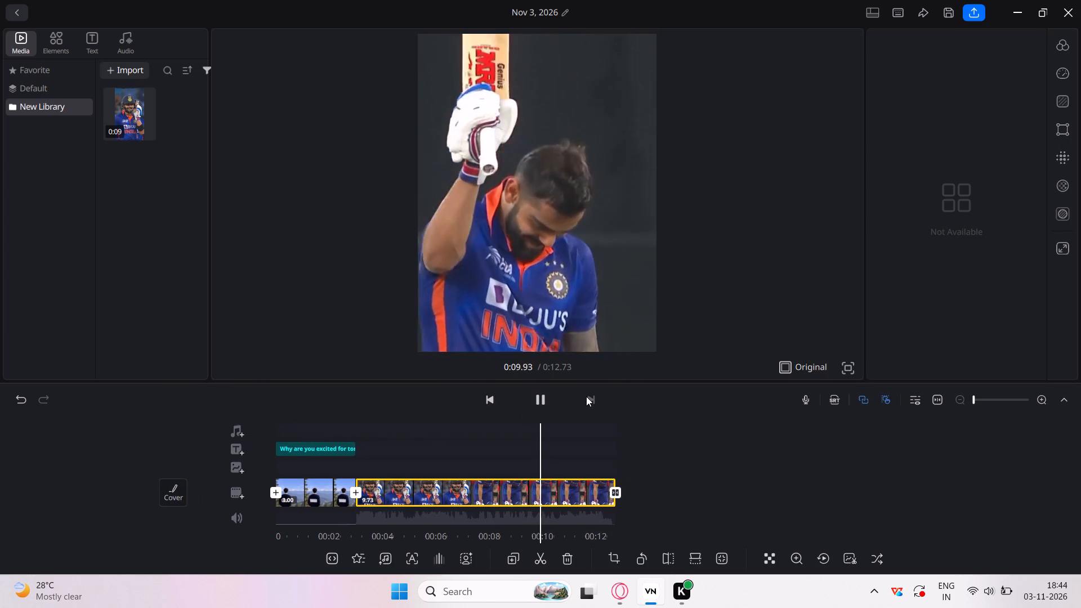
{"action": "scroll", "coordinate": [586, 396], "scroll_direction": "right", "scroll_amount": 7}
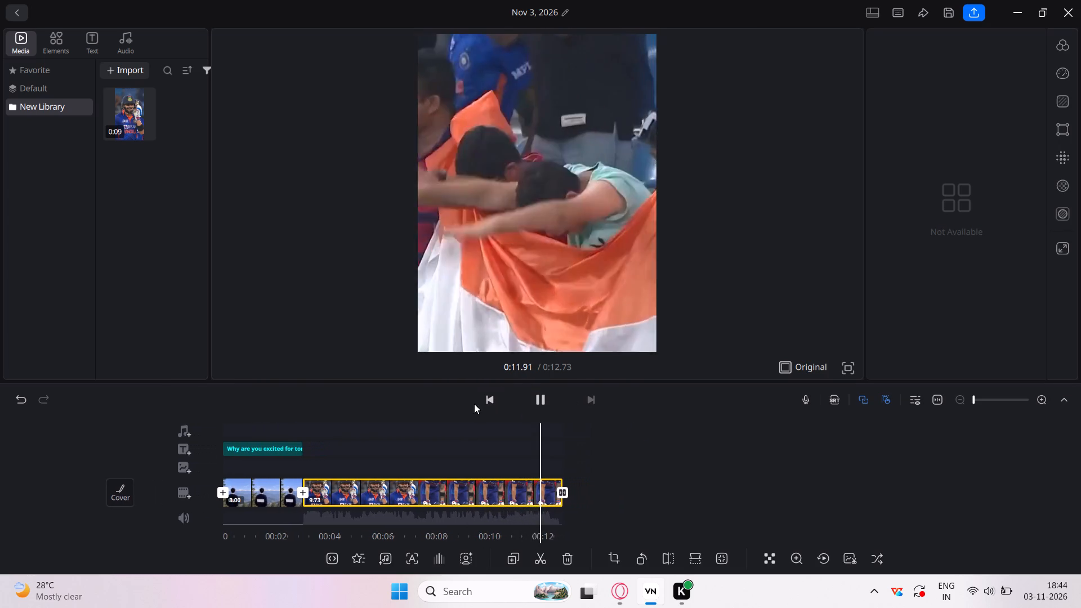
{"action": "scroll", "coordinate": [423, 460], "scroll_direction": "right", "scroll_amount": 15}
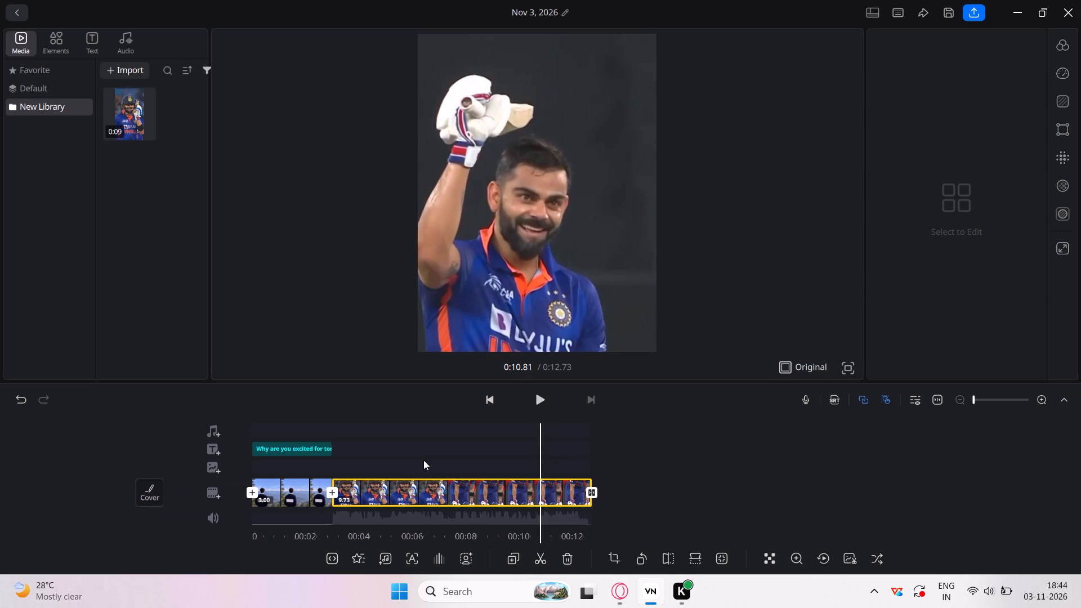
{"action": "scroll", "coordinate": [423, 460], "scroll_direction": "right", "scroll_amount": 18}
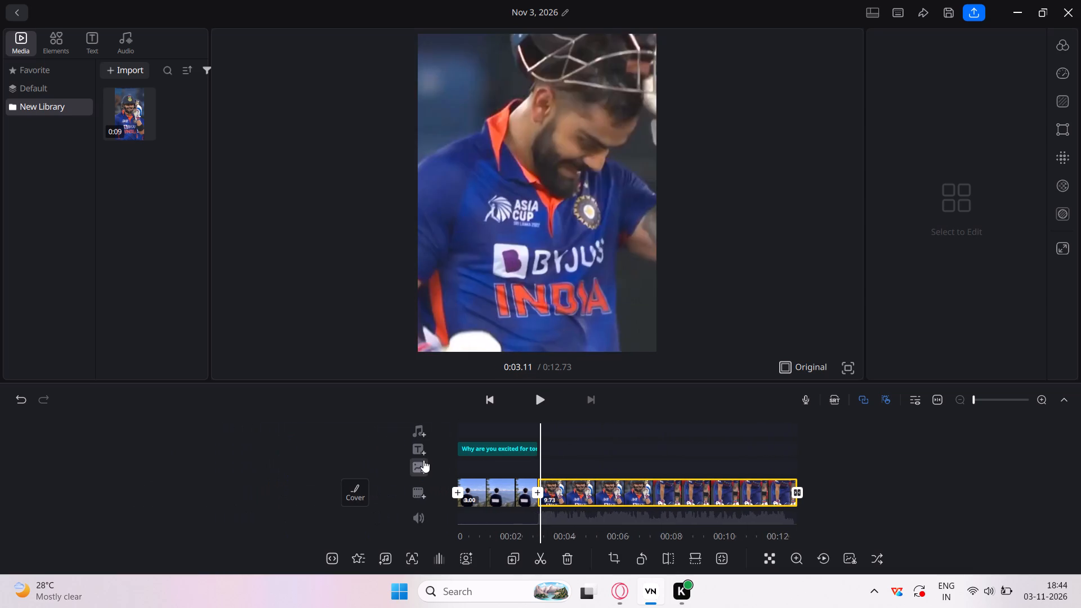
{"action": "scroll", "coordinate": [423, 460], "scroll_direction": "right", "scroll_amount": 1}
{"action": "key", "text": "space"}
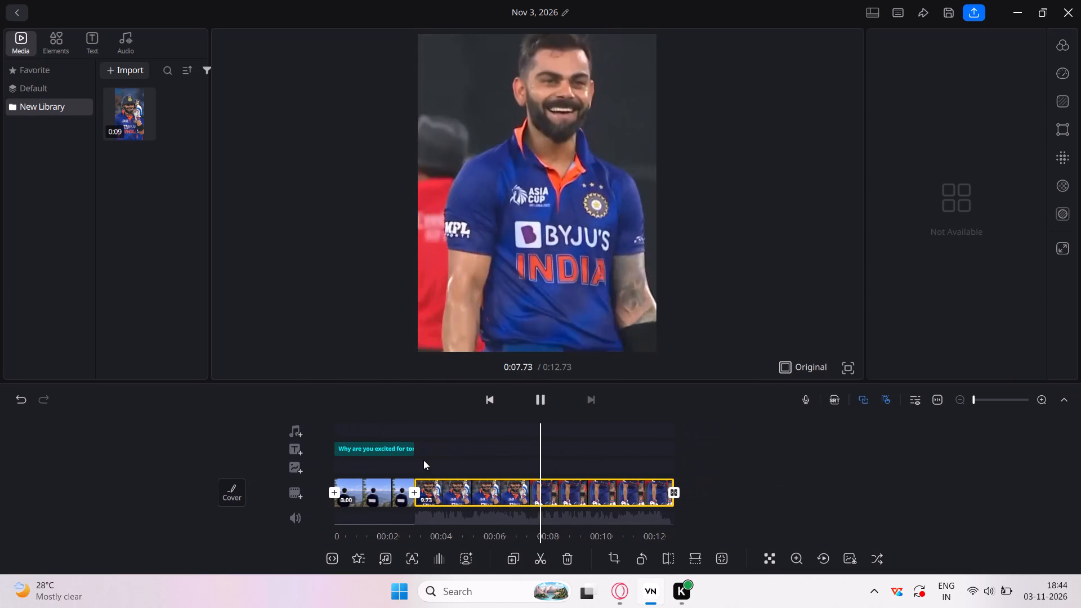
Apply the Zoom out effect to the cricket clip with its intensity set to 0.10.
{"action": "left_click", "coordinate": [516, 488]}
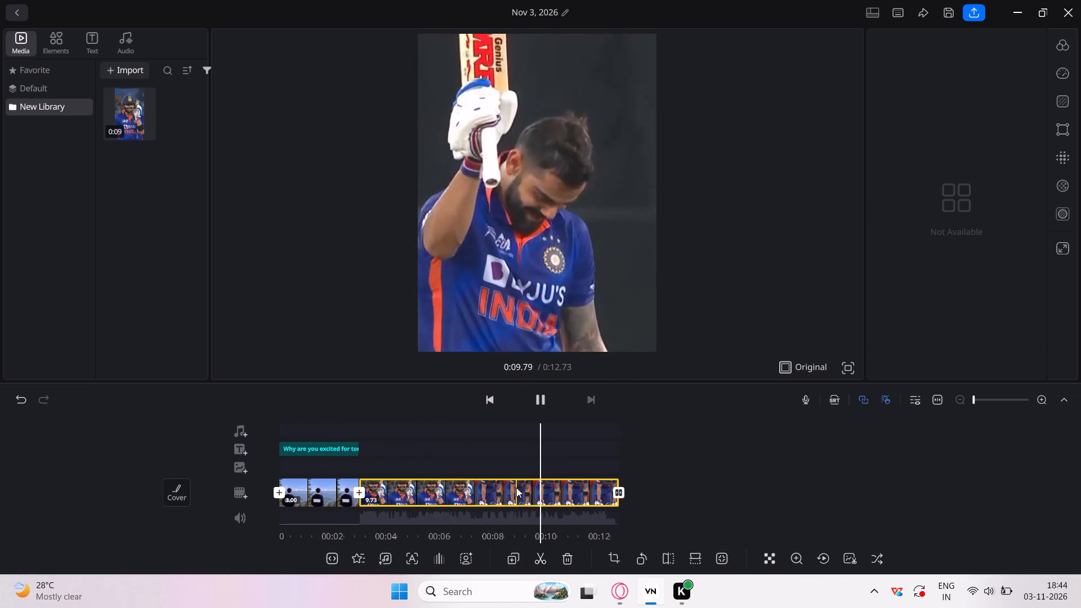
{"action": "left_click", "coordinate": [1066, 185]}
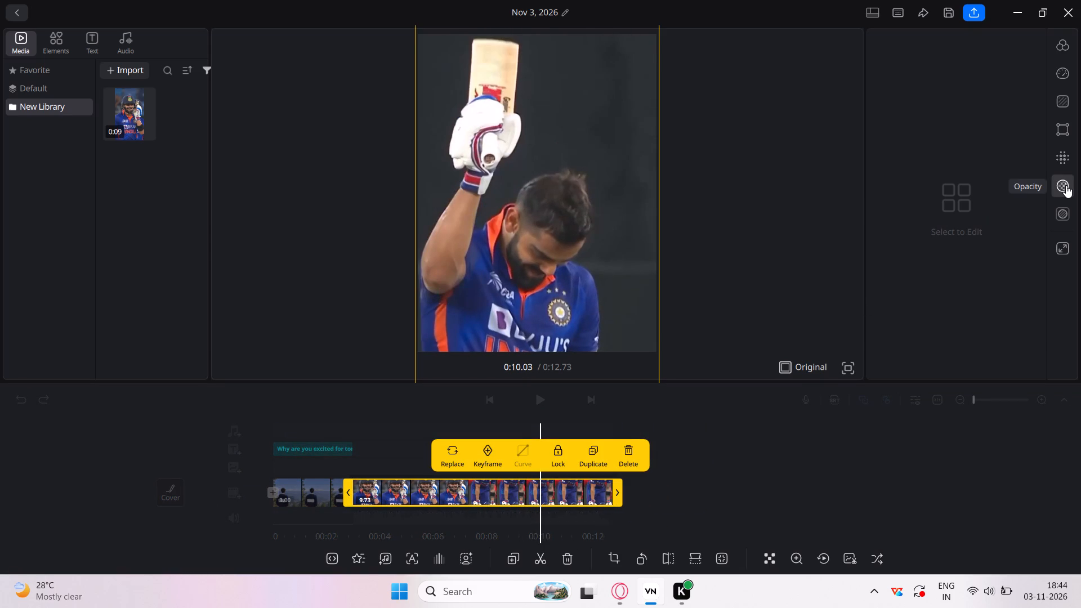
{"action": "left_click_drag", "start_coordinate": [1067, 261], "coordinate": [1063, 251]}
{"action": "left_click", "coordinate": [1063, 251]}
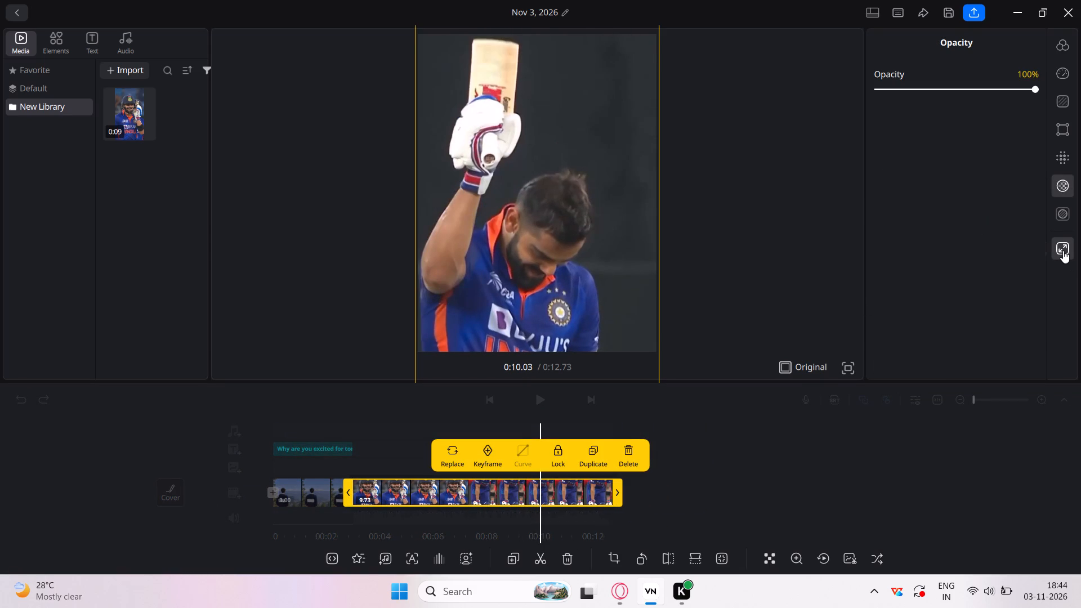
{"action": "left_click", "coordinate": [1021, 140]}
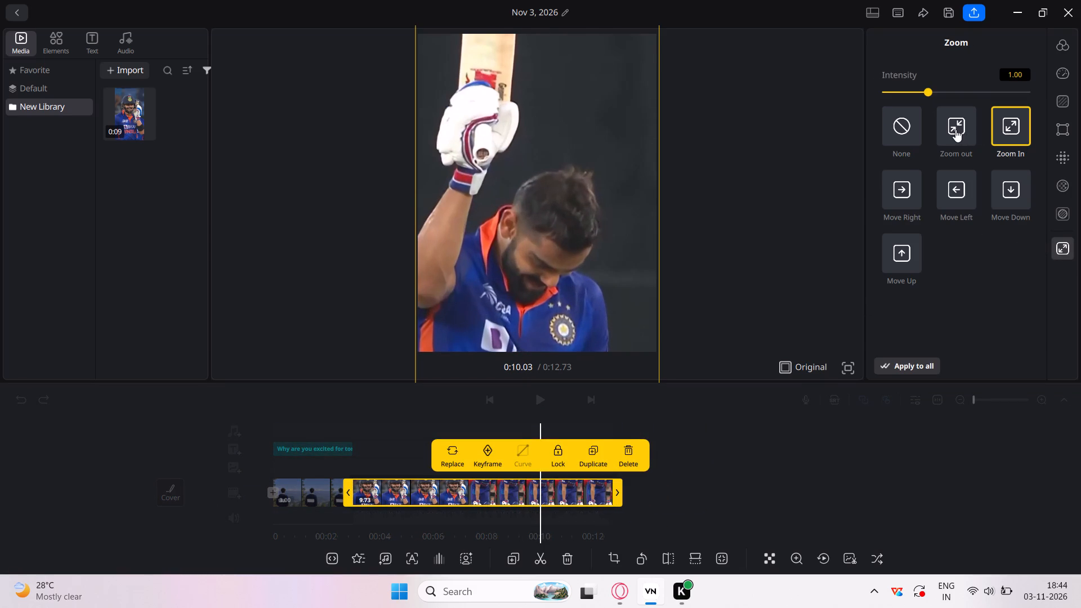
{"action": "left_click", "coordinate": [955, 129]}
{"action": "left_click_drag", "start_coordinate": [924, 92], "coordinate": [922, 92]}
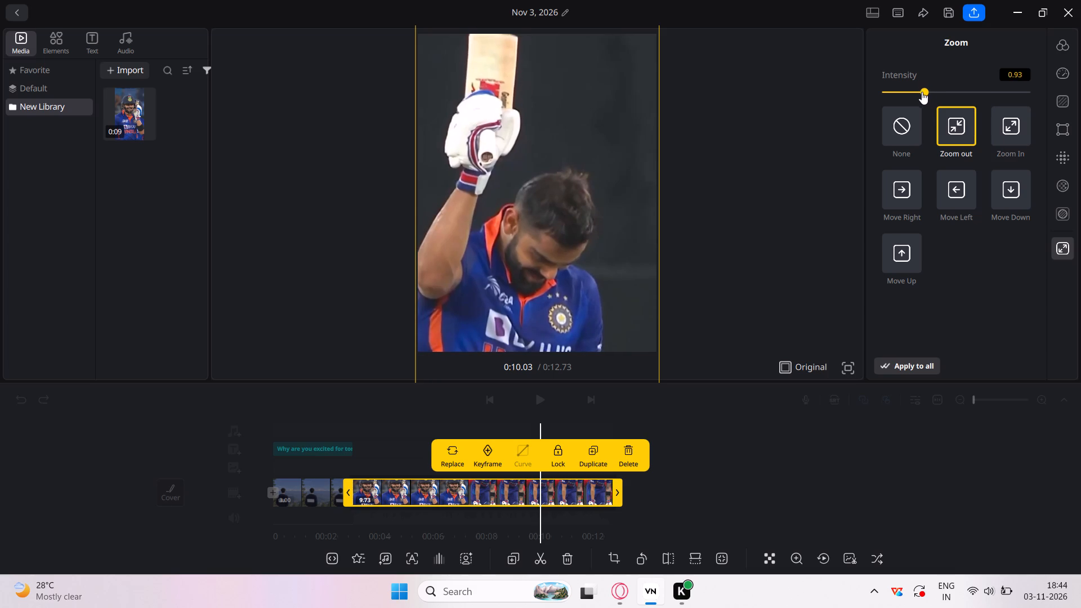
{"action": "left_click_drag", "start_coordinate": [922, 92], "coordinate": [824, 104]}
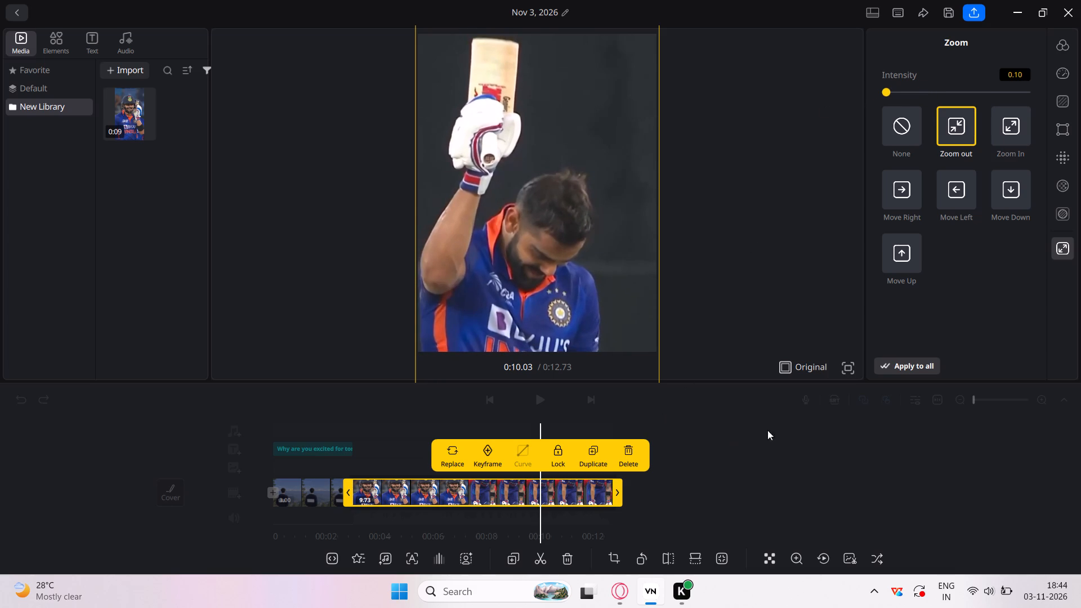
{"action": "left_click", "coordinate": [848, 470]}
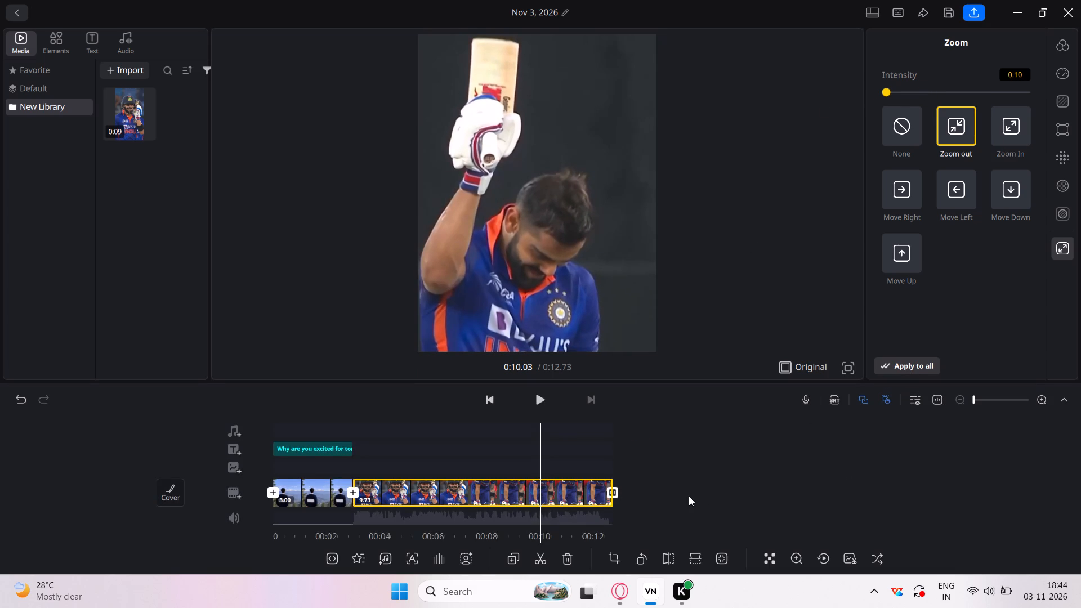
Play the cricket clip from its start to check the zoom effect.
{"action": "scroll", "coordinate": [689, 496], "scroll_direction": "right", "scroll_amount": 19}
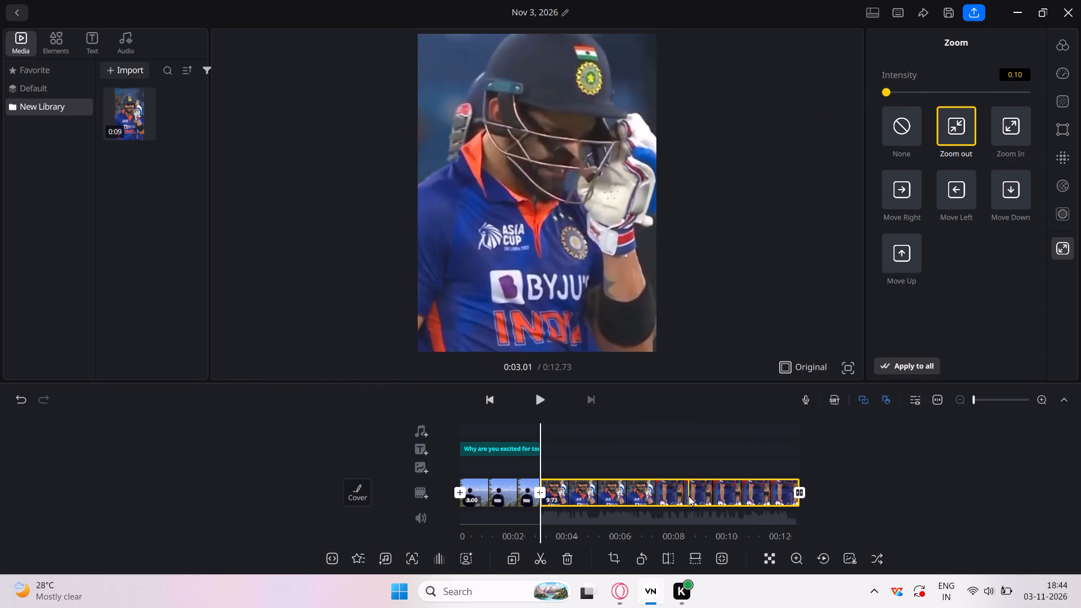
{"action": "key", "text": "space"}
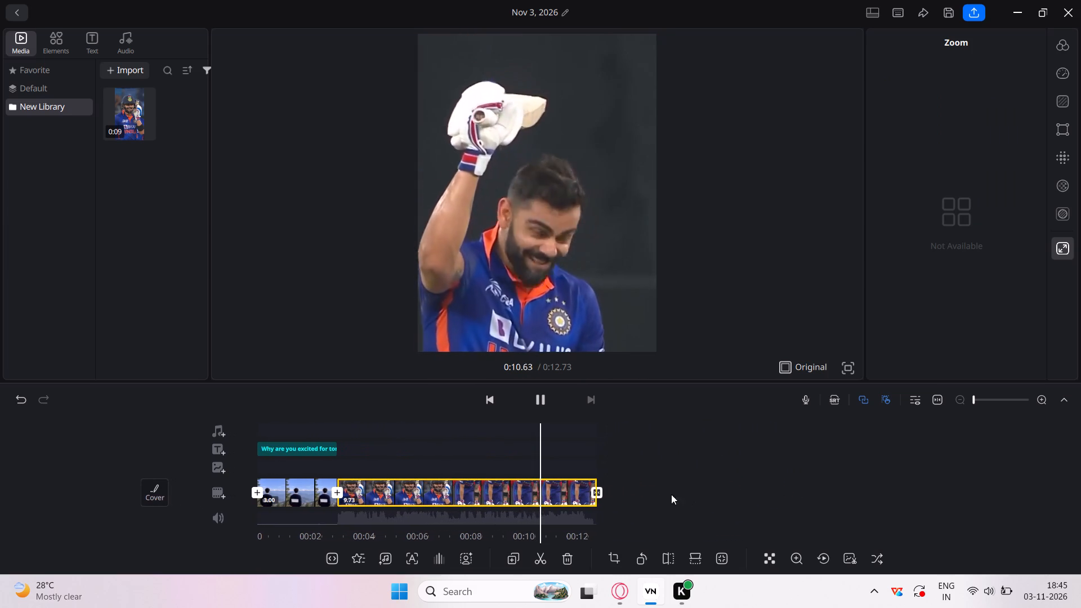
Add a Blur transition with a duration of 1.2 between the opening photo clip and the cricket clip.
{"action": "scroll", "coordinate": [644, 490], "scroll_direction": "right", "scroll_amount": 19}
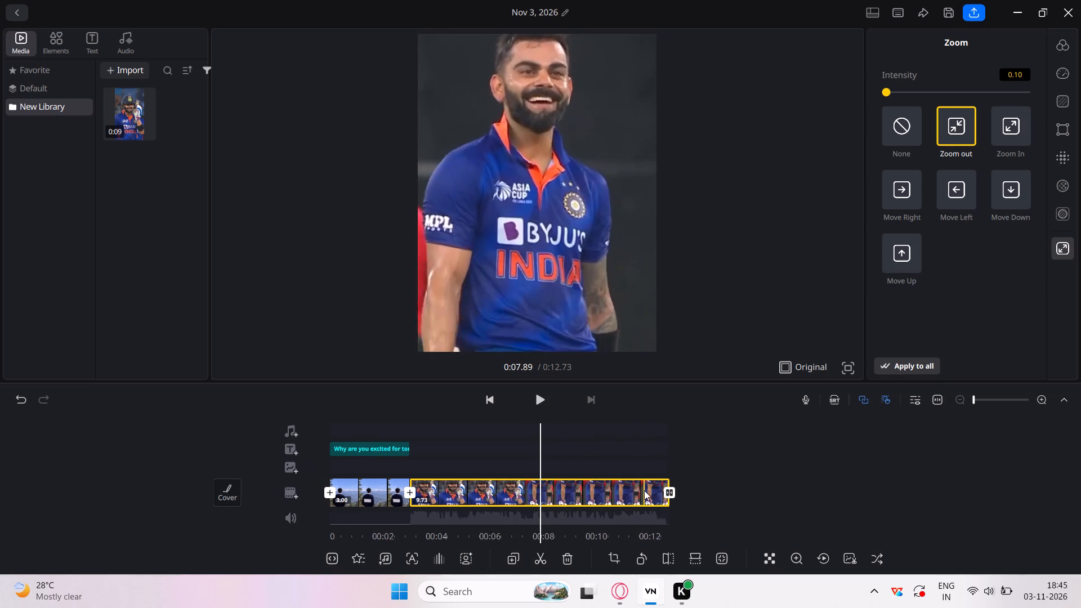
{"action": "scroll", "coordinate": [644, 490], "scroll_direction": "right", "scroll_amount": 12}
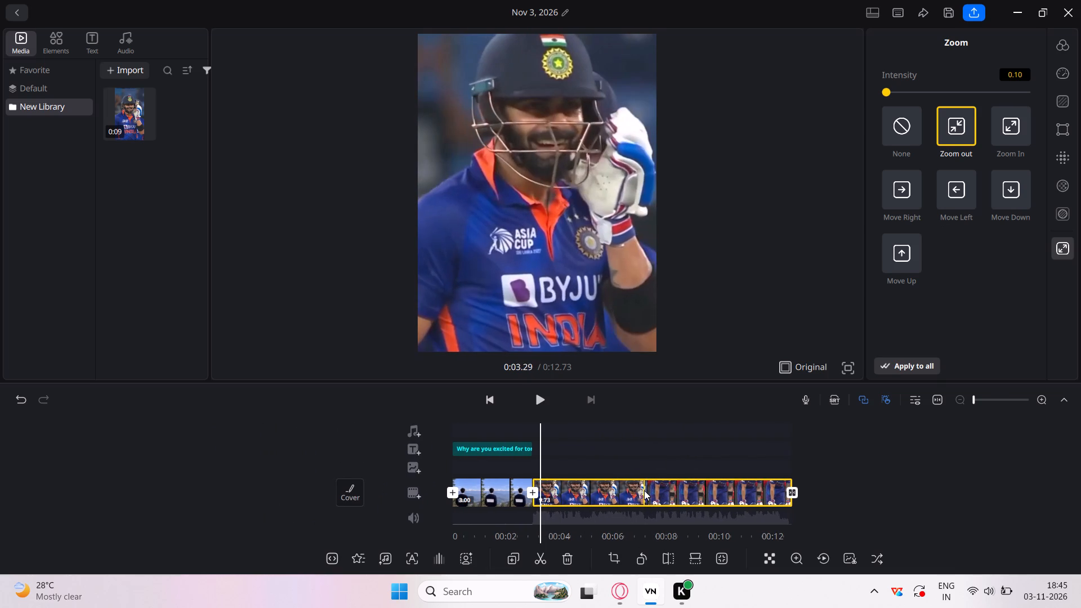
{"action": "scroll", "coordinate": [644, 490], "scroll_direction": "right", "scroll_amount": 2}
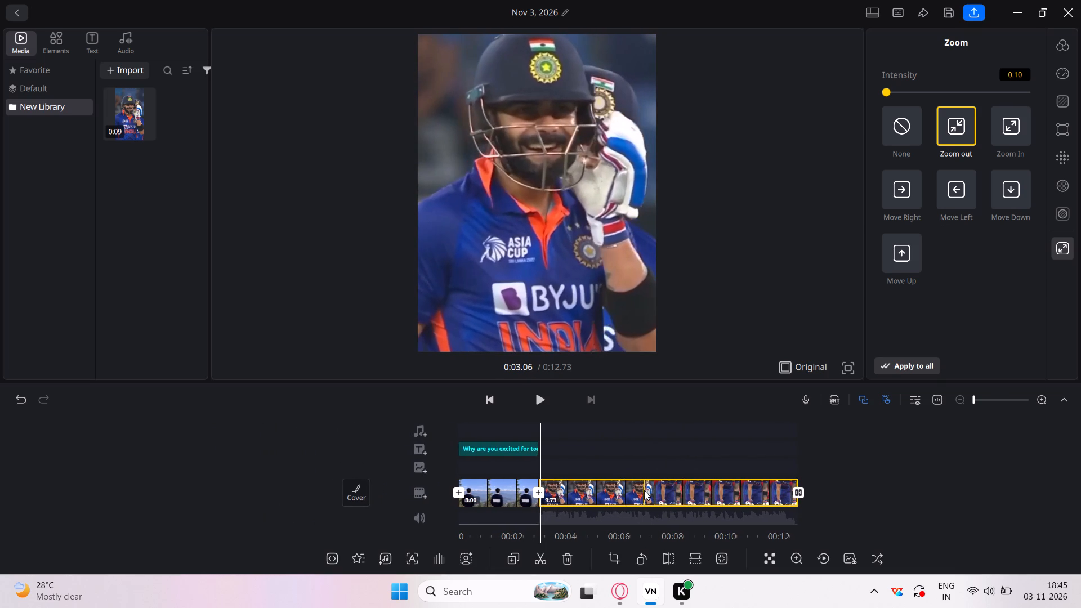
{"action": "scroll", "coordinate": [644, 490], "scroll_direction": "right", "scroll_amount": 2}
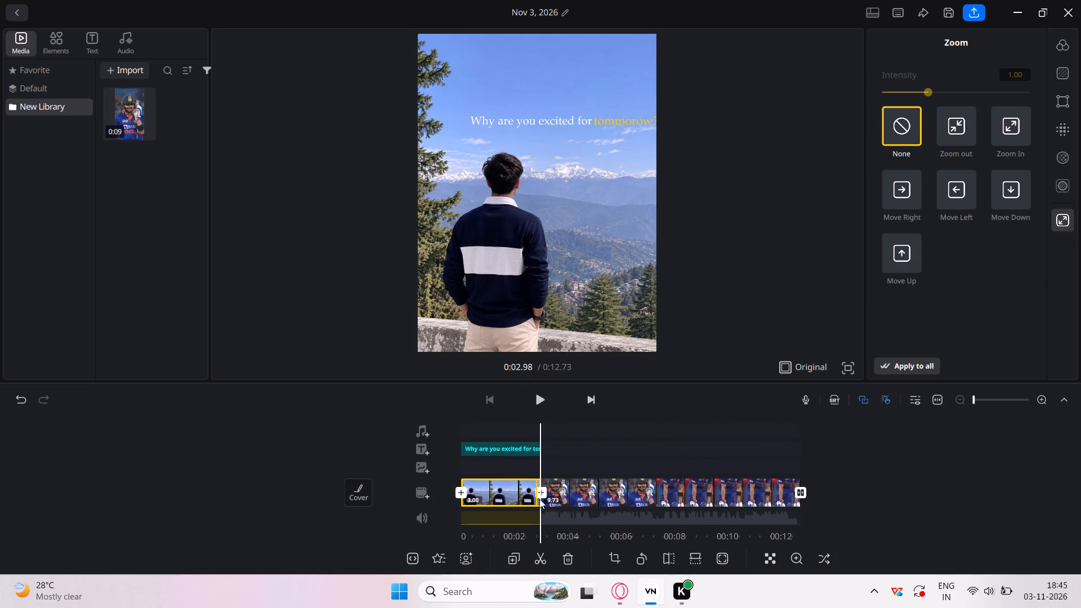
{"action": "left_click", "coordinate": [540, 492]}
{"action": "left_click", "coordinate": [449, 445]}
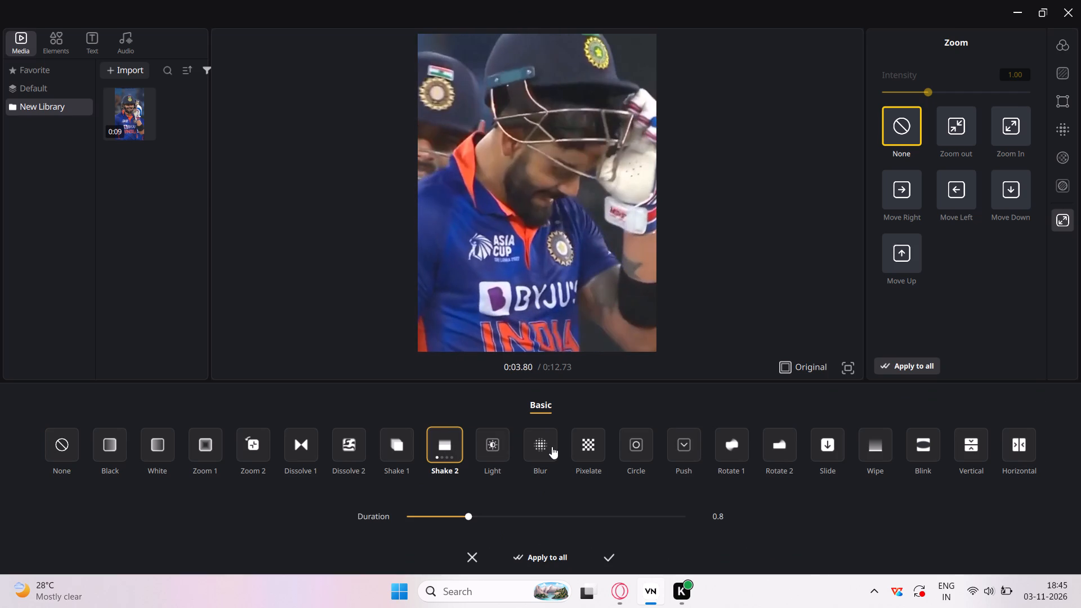
{"action": "left_click", "coordinate": [552, 446]}
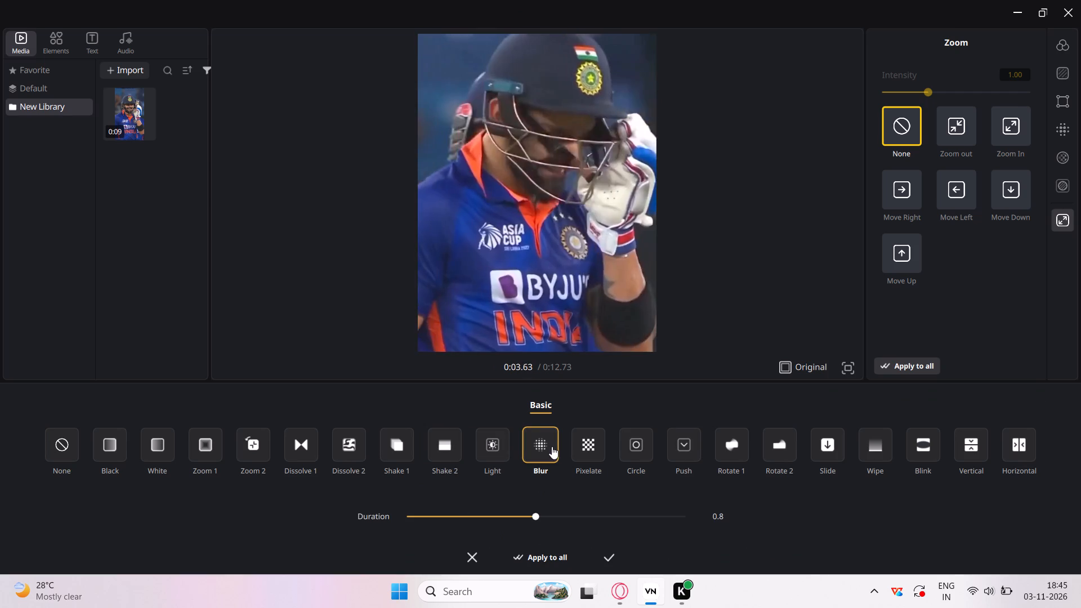
{"action": "left_click_drag", "start_coordinate": [535, 517], "coordinate": [620, 523]}
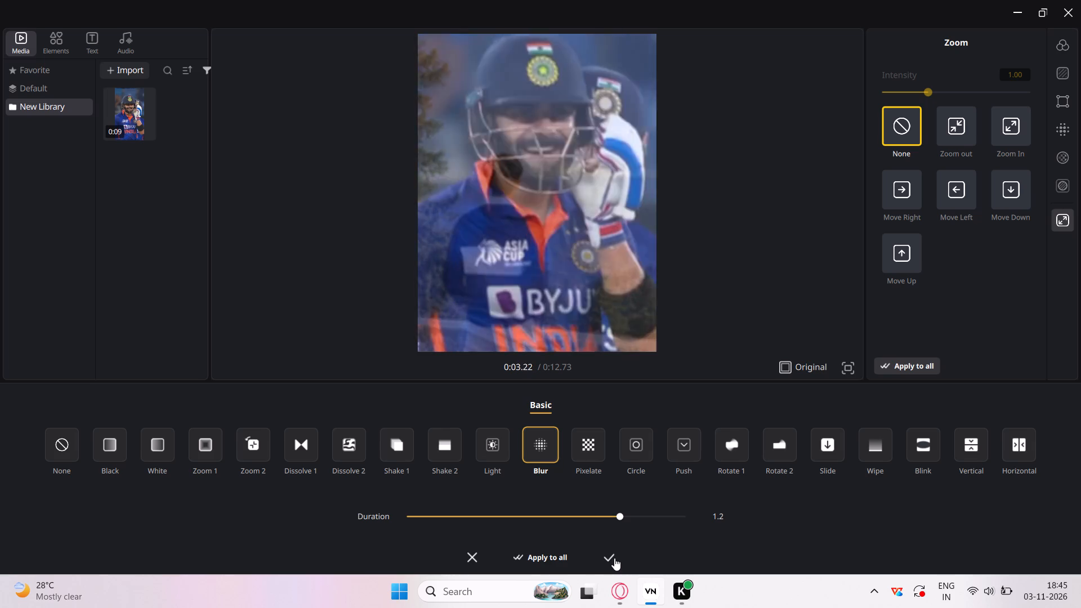
{"action": "left_click", "coordinate": [614, 558]}
Play the cricket clip's beginning and go back through the transition to check the blur.
{"action": "left_click", "coordinate": [536, 400]}
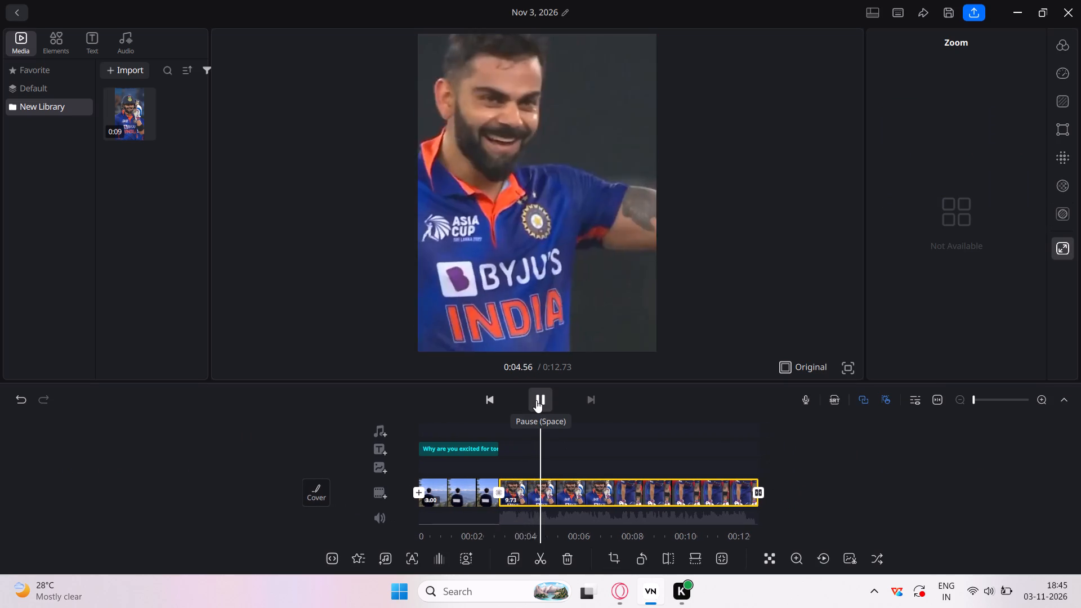
{"action": "scroll", "coordinate": [579, 470], "scroll_direction": "right", "scroll_amount": 3}
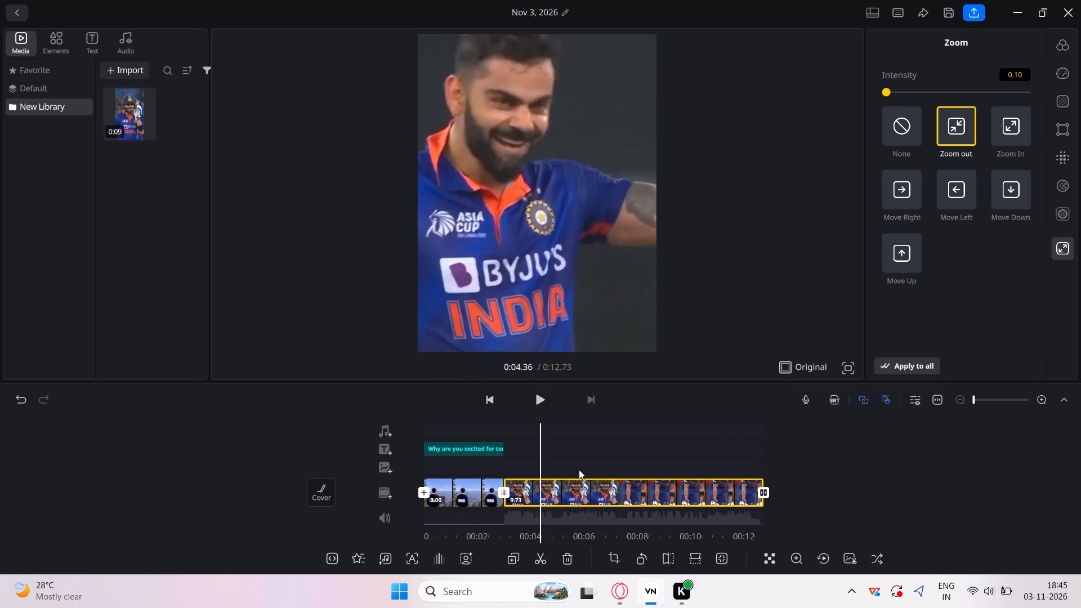
{"action": "scroll", "coordinate": [579, 470], "scroll_direction": "right", "scroll_amount": 2}
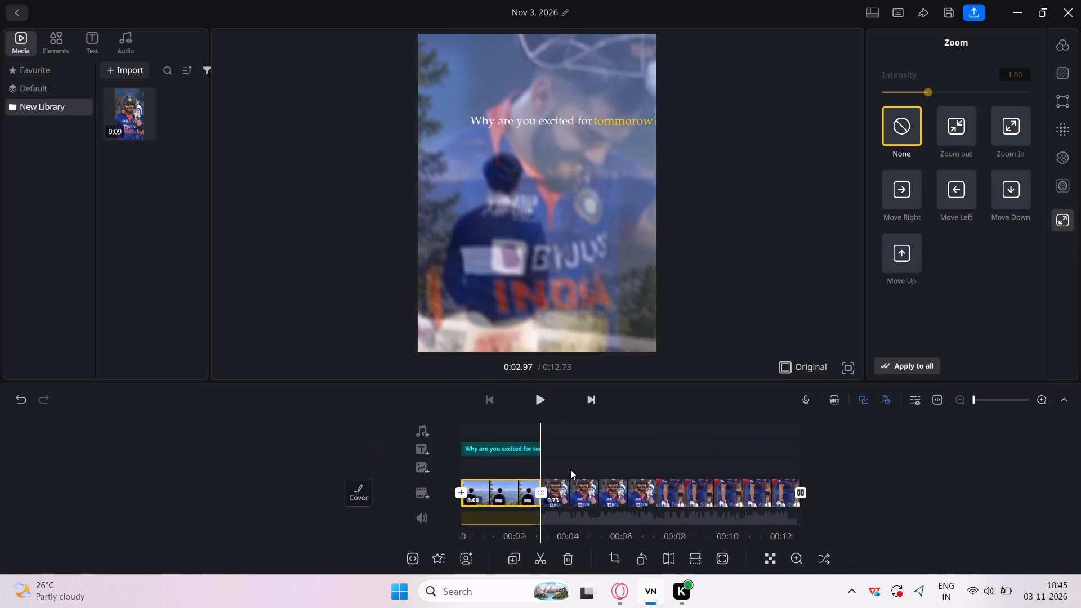
Add a new text clip at the start of the video and open its text for editing.
{"action": "scroll", "coordinate": [564, 469], "scroll_direction": "right", "scroll_amount": 8}
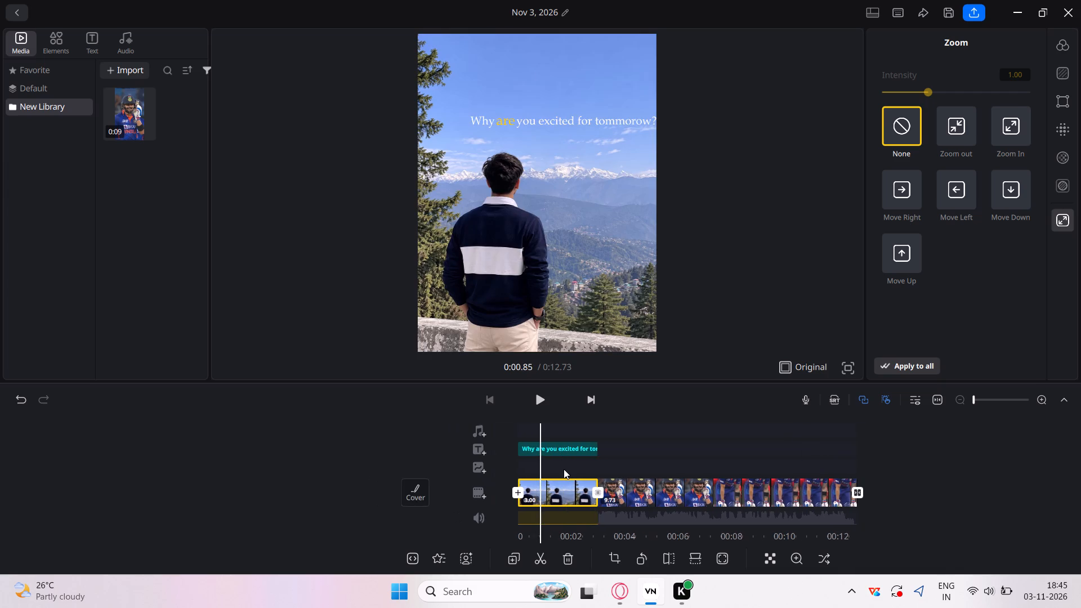
{"action": "scroll", "coordinate": [564, 469], "scroll_direction": "right", "scroll_amount": 4}
{"action": "left_click", "coordinate": [497, 449]}
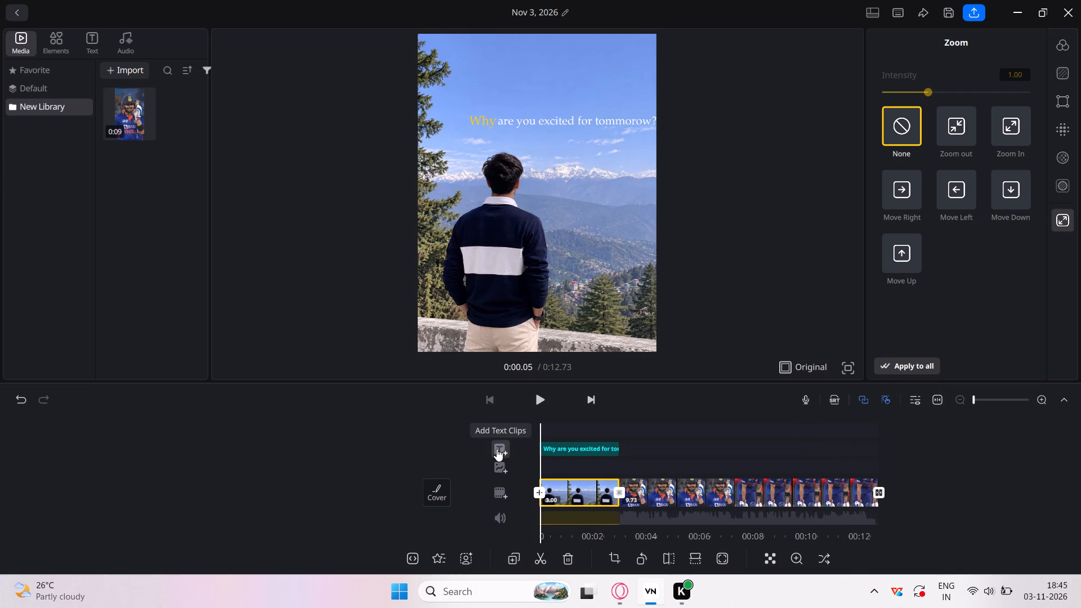
{"action": "left_click", "coordinate": [453, 404]}
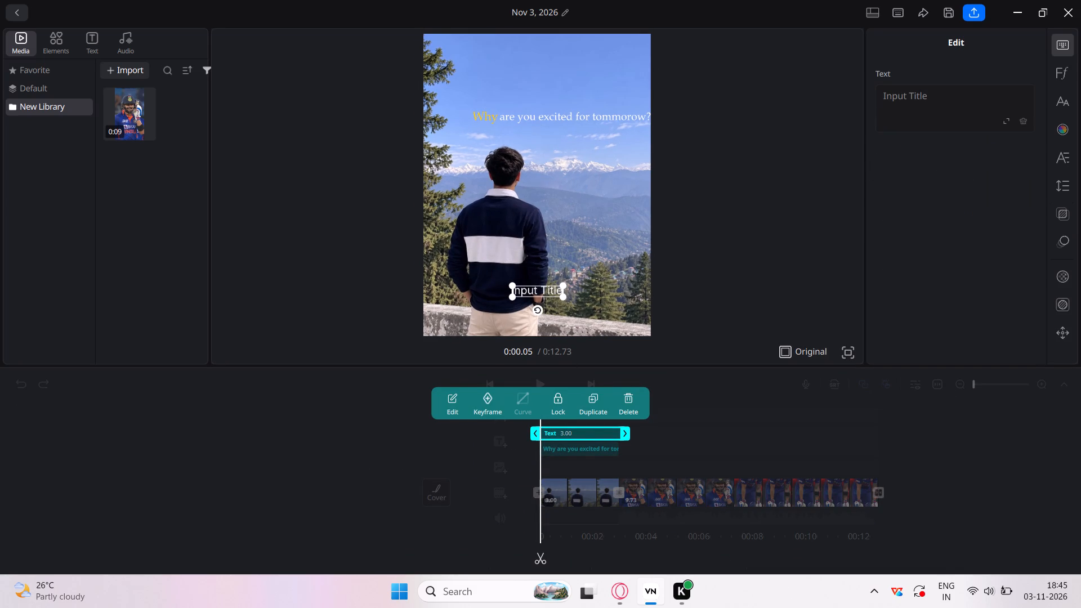
{"action": "left_click", "coordinate": [895, 115]}
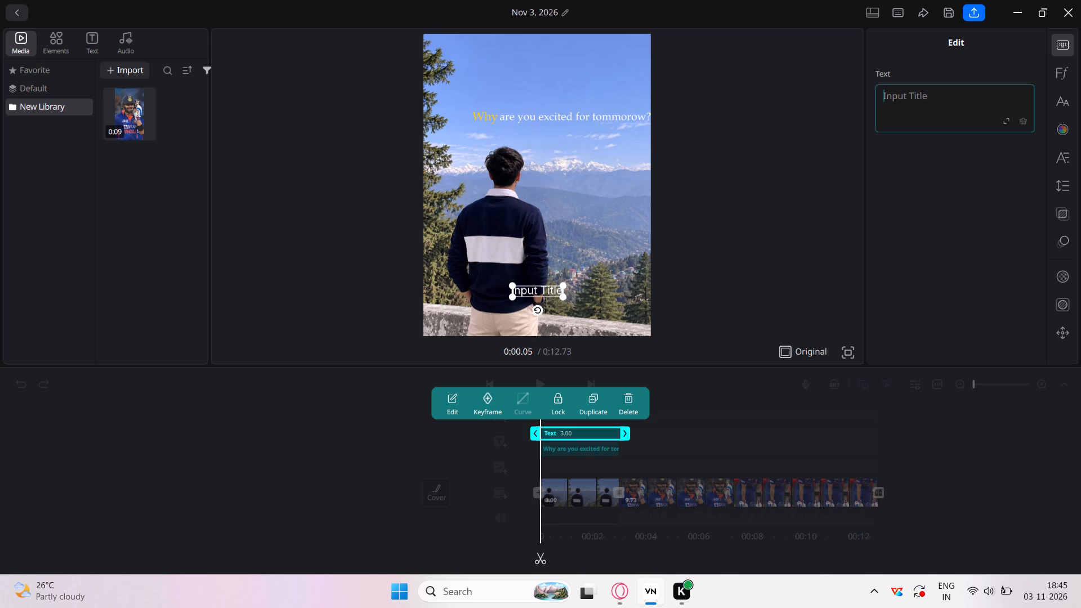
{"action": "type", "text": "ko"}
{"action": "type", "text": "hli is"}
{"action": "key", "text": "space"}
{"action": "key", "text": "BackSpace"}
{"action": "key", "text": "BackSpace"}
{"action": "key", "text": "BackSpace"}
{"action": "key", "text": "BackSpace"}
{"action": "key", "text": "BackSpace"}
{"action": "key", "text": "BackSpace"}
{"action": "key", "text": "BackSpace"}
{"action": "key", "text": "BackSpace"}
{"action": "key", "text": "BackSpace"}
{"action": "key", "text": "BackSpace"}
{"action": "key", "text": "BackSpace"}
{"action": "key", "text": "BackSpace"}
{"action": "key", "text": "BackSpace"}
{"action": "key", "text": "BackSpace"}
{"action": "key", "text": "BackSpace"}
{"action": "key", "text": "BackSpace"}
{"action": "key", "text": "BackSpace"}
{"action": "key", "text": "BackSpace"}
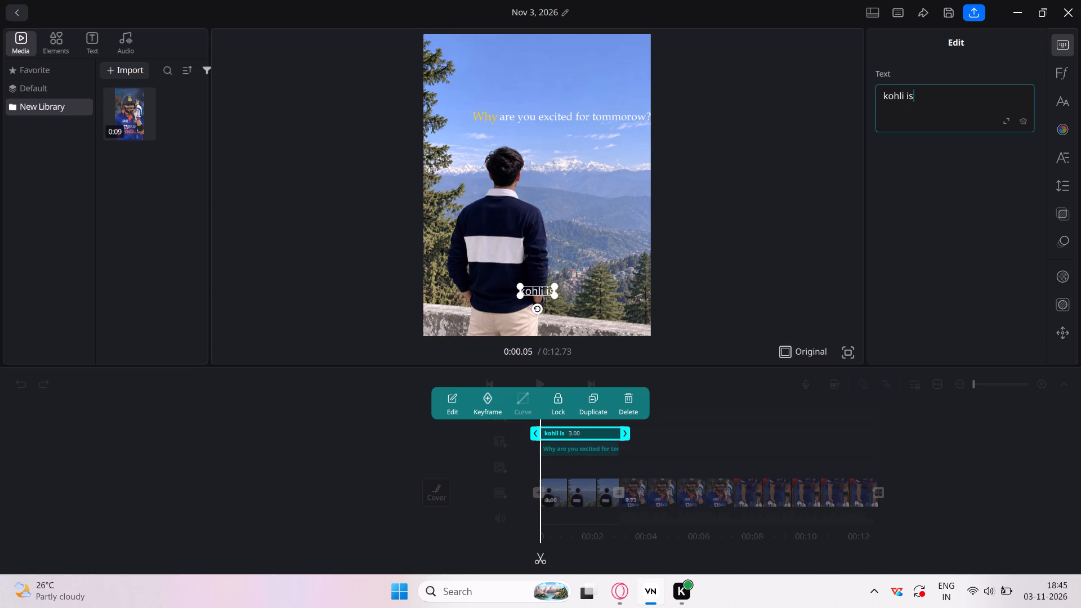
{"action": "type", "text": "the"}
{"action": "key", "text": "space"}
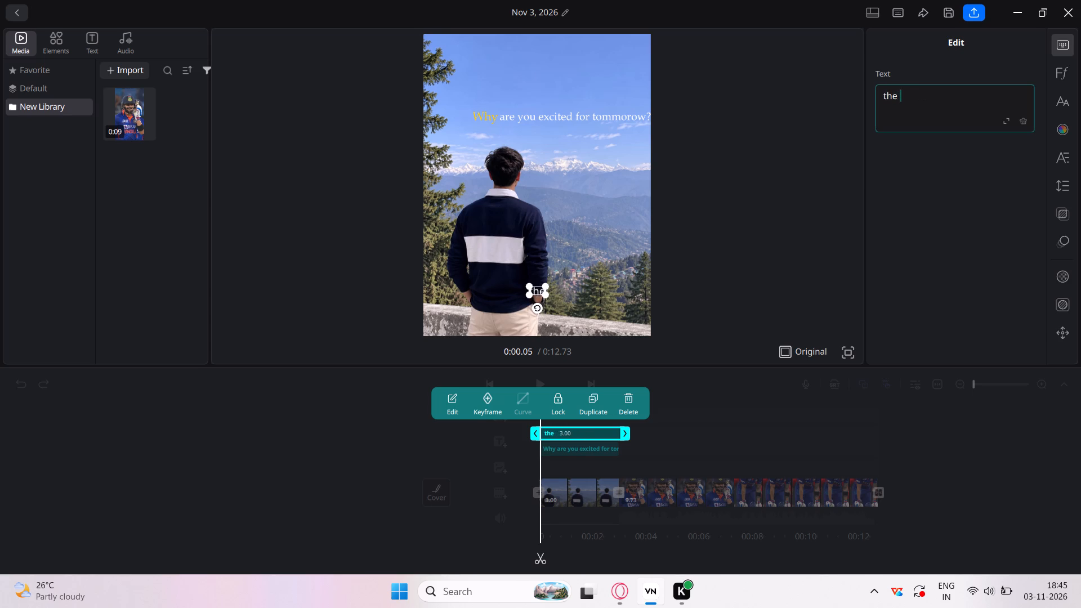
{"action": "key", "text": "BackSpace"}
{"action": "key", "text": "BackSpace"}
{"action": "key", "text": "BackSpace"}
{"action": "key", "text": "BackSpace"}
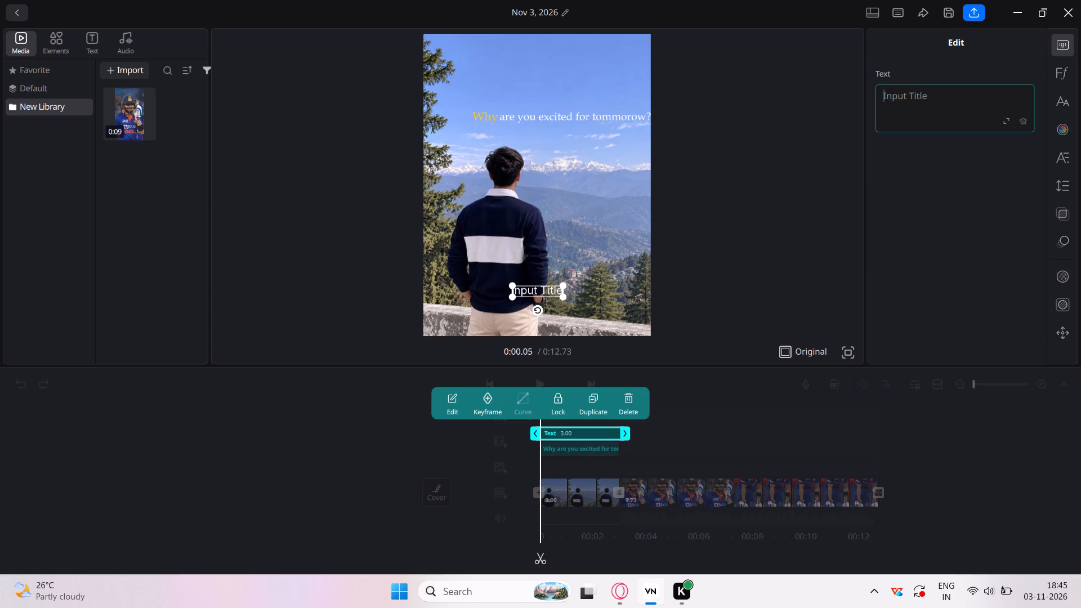
Enter "The Reason:--" as the new text clip's wording.
{"action": "type", "text": "THE"}
{"action": "key", "text": "BackSpace"}
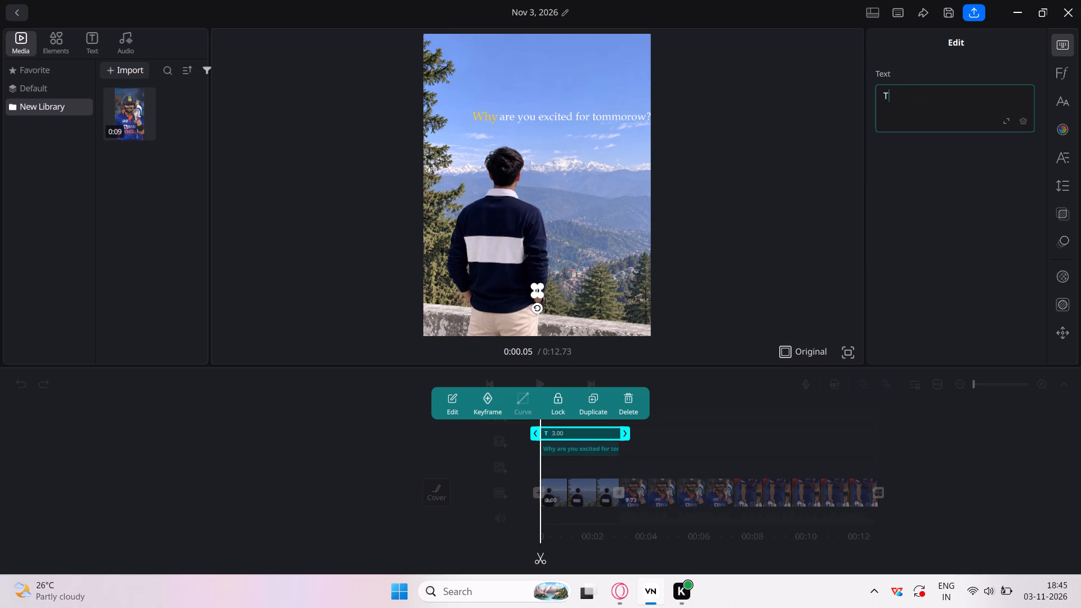
{"action": "type", "text": "h re"}
{"action": "key", "text": "BackSpace"}
{"action": "key", "text": "BackSpace"}
{"action": "key", "text": "BackSpace"}
{"action": "type", "text": "e"}
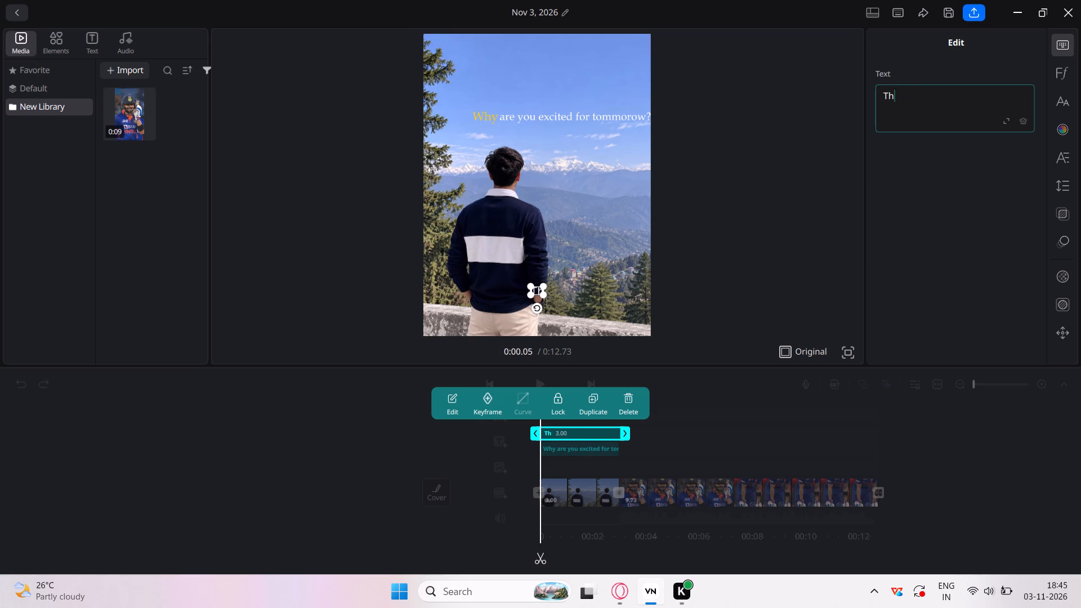
{"action": "key", "text": "space"}
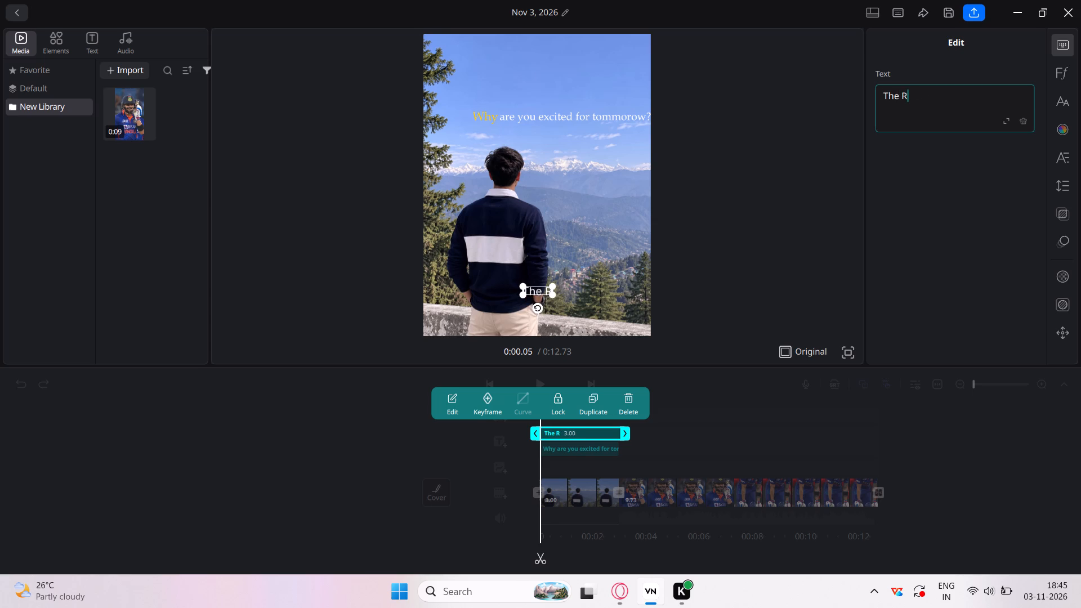
{"action": "type", "text": "eason"}
{"action": "key", "text": "shift+colon"}
{"action": "type", "text": "-----"}
{"action": "key", "text": "BackSpace"}
{"action": "key", "text": "BackSpace"}
{"action": "key", "text": "BackSpace"}
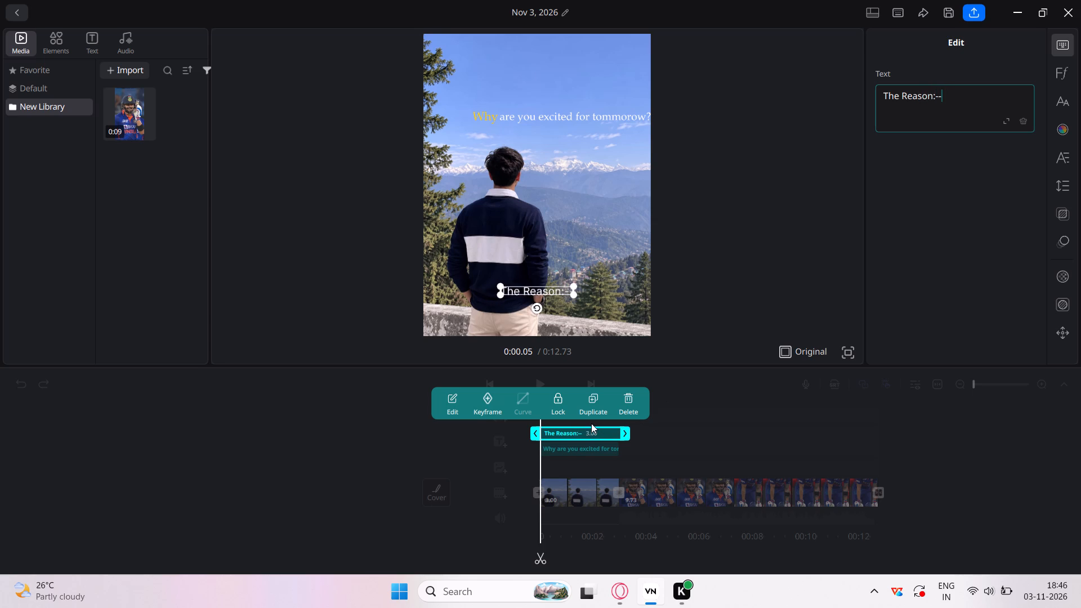
Move the "The Reason:--" text clip directly behind the opening caption, at the cricket clip's start, and preview it.
{"action": "left_click_drag", "start_coordinate": [581, 429], "coordinate": [654, 446]}
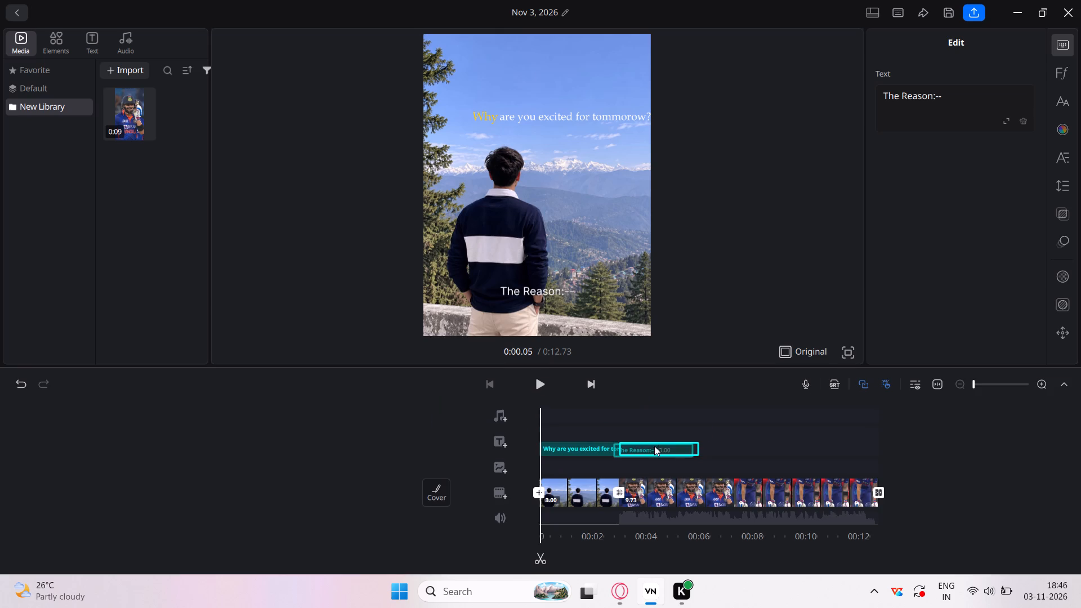
{"action": "key", "text": "space"}
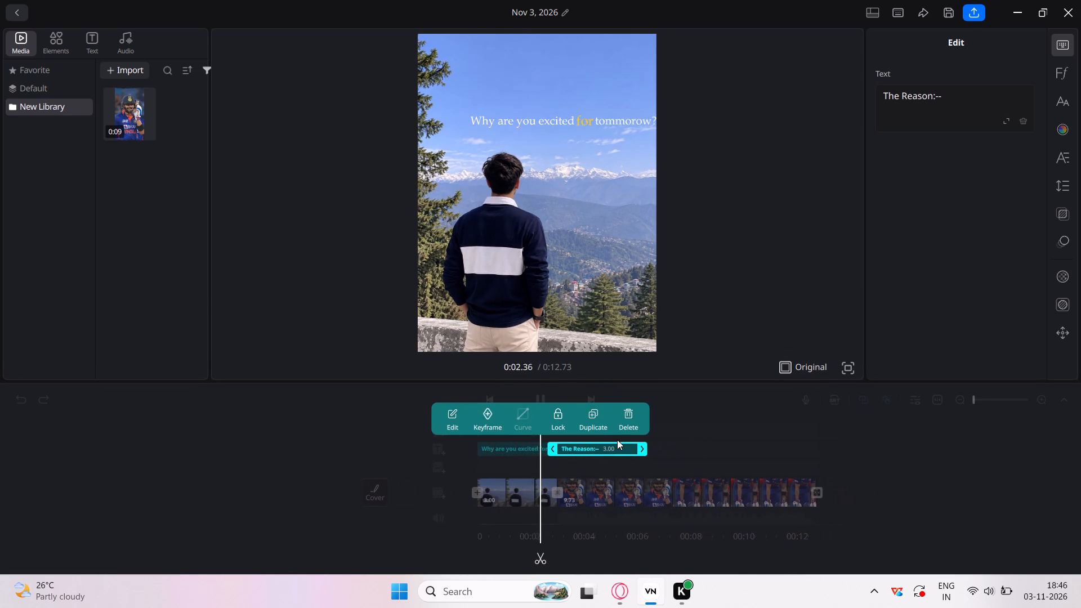
{"action": "key", "text": "space"}
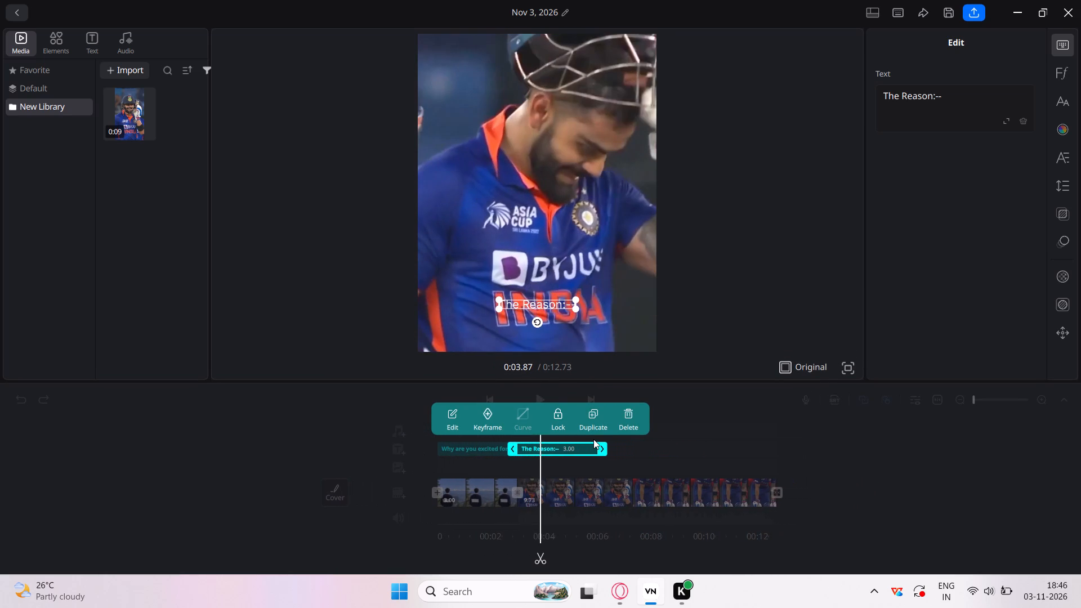
Reposition the "The Reason:--" text in the upper-left area of the video frame, above and beside the player's head.
{"action": "left_click", "coordinate": [542, 302]}
{"action": "left_click_drag", "start_coordinate": [540, 299], "coordinate": [552, 382]}
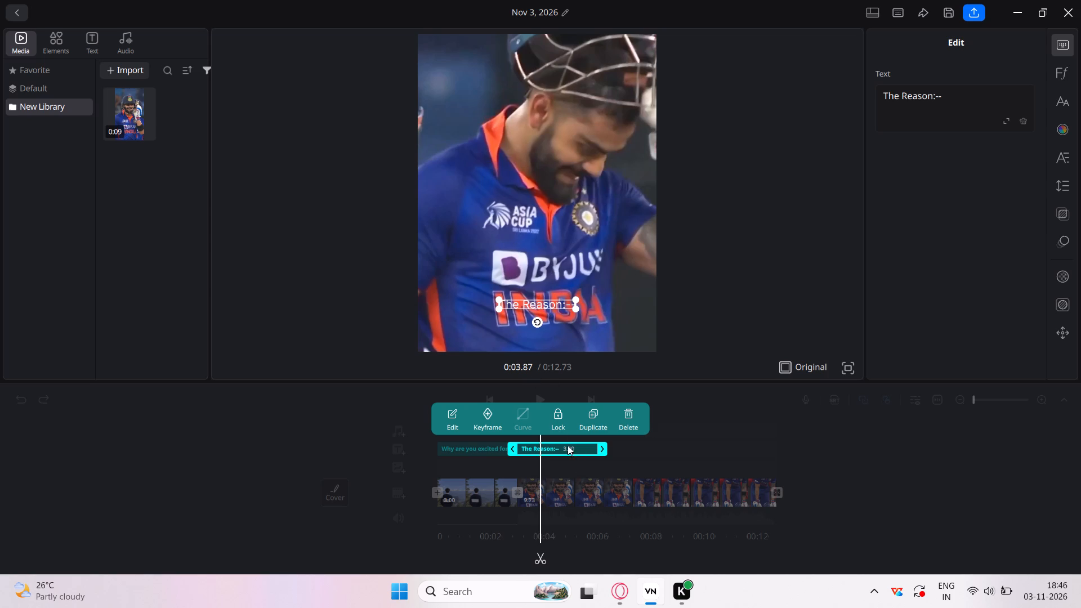
{"action": "left_click", "coordinate": [580, 451]}
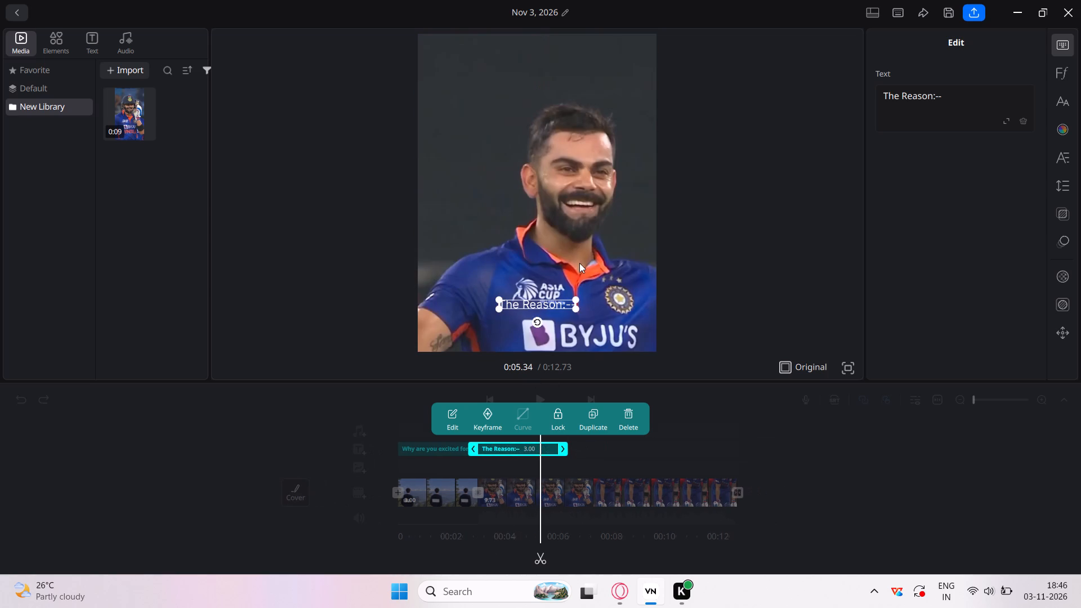
{"action": "left_click_drag", "start_coordinate": [526, 305], "coordinate": [461, 51]}
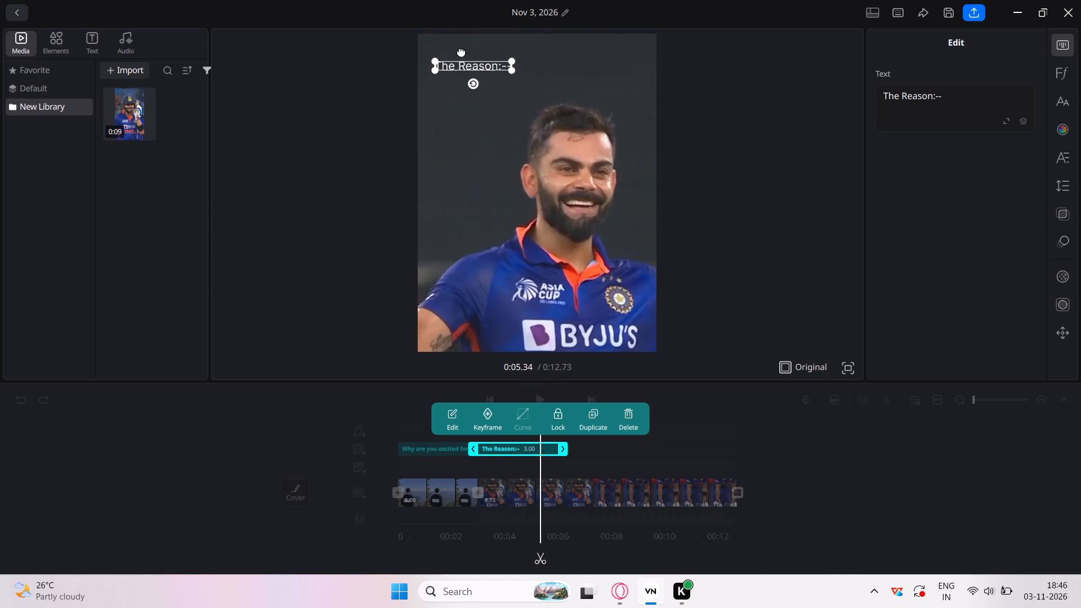
{"action": "left_click_drag", "start_coordinate": [461, 51], "coordinate": [452, 143]}
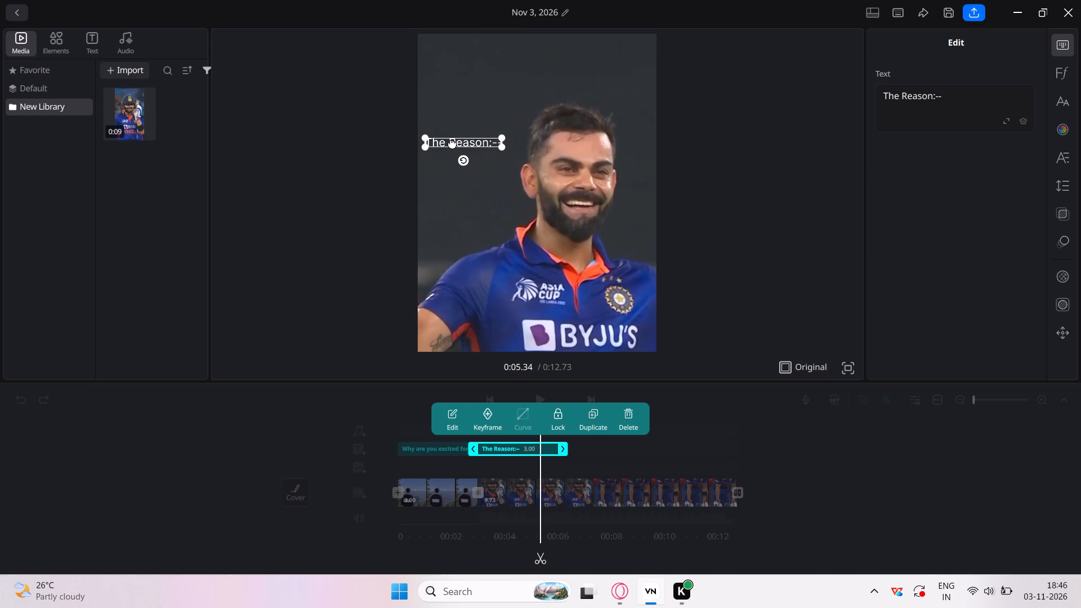
{"action": "left_click_drag", "start_coordinate": [452, 143], "coordinate": [451, 82]}
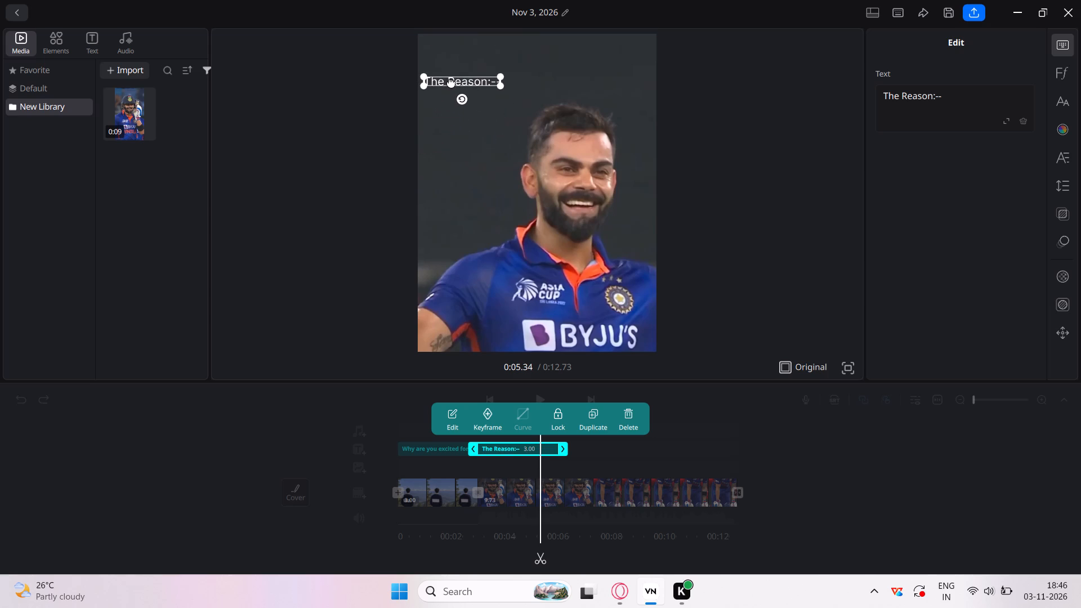
Set the font of the "The Reason:--" text to Blackadder ITC.
{"action": "left_click", "coordinate": [1063, 74]}
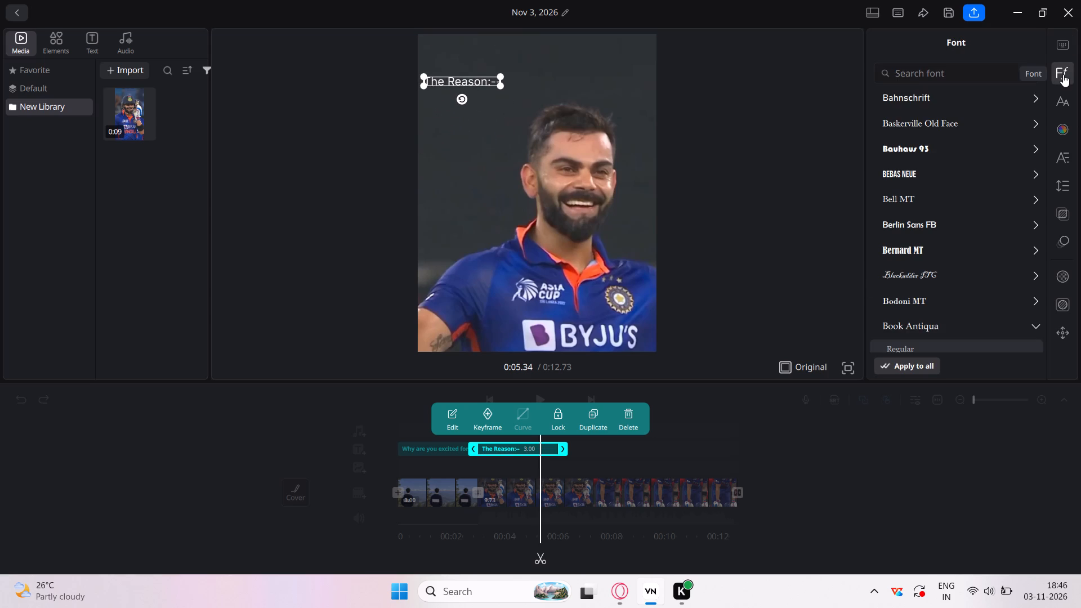
{"action": "left_click", "coordinate": [924, 266]}
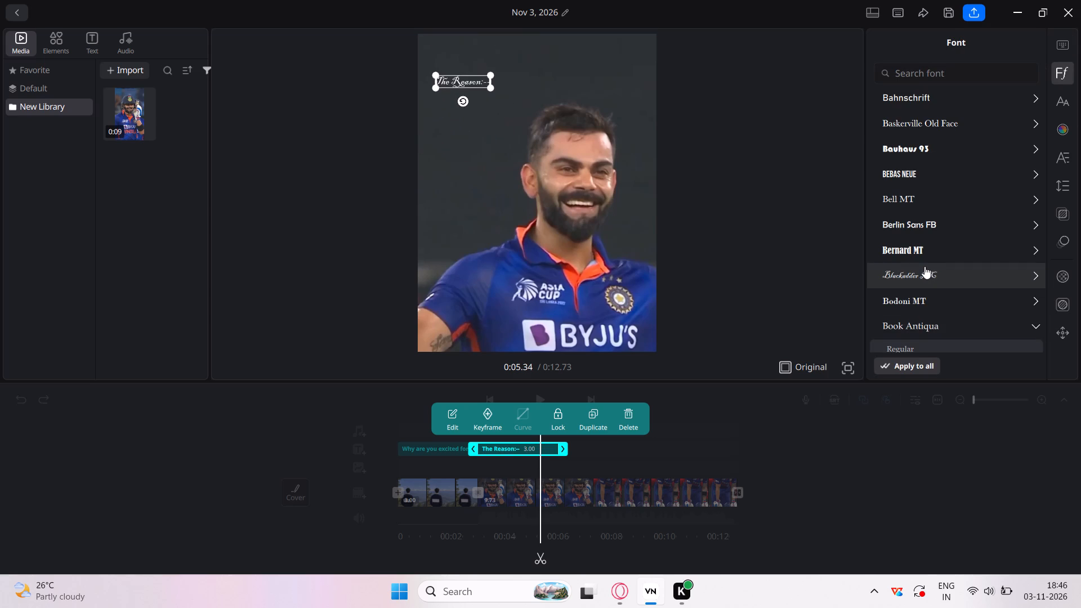
{"action": "left_click", "coordinate": [730, 427]}
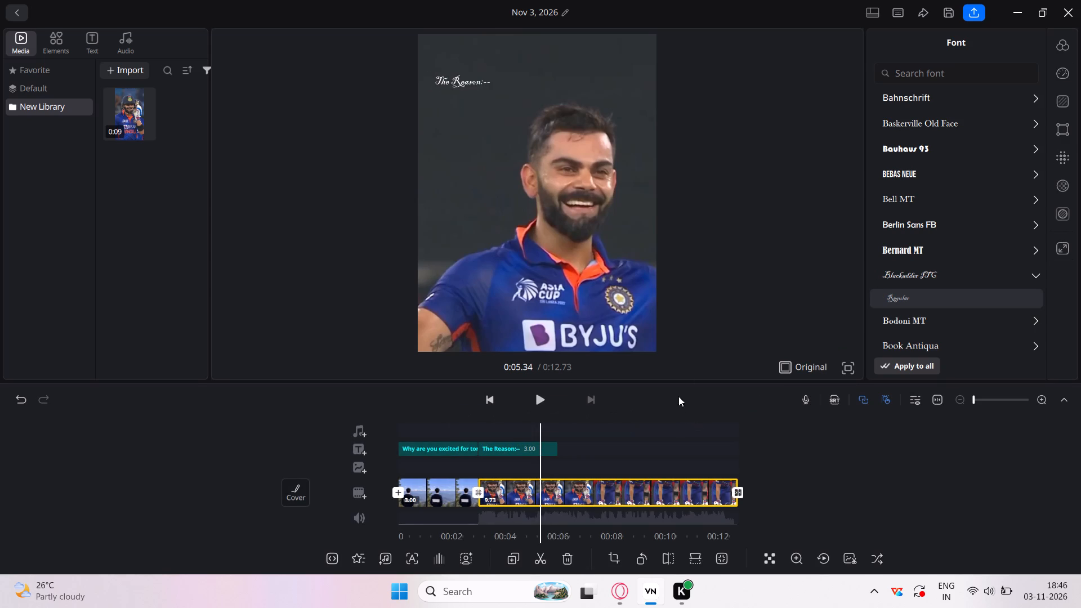
Extend the "The Reason:--" text clip to 9.73 s so it lasts until the cricket clip's end, and preview it.
{"action": "key", "text": "space"}
{"action": "scroll", "coordinate": [592, 405], "scroll_direction": "right", "scroll_amount": 4}
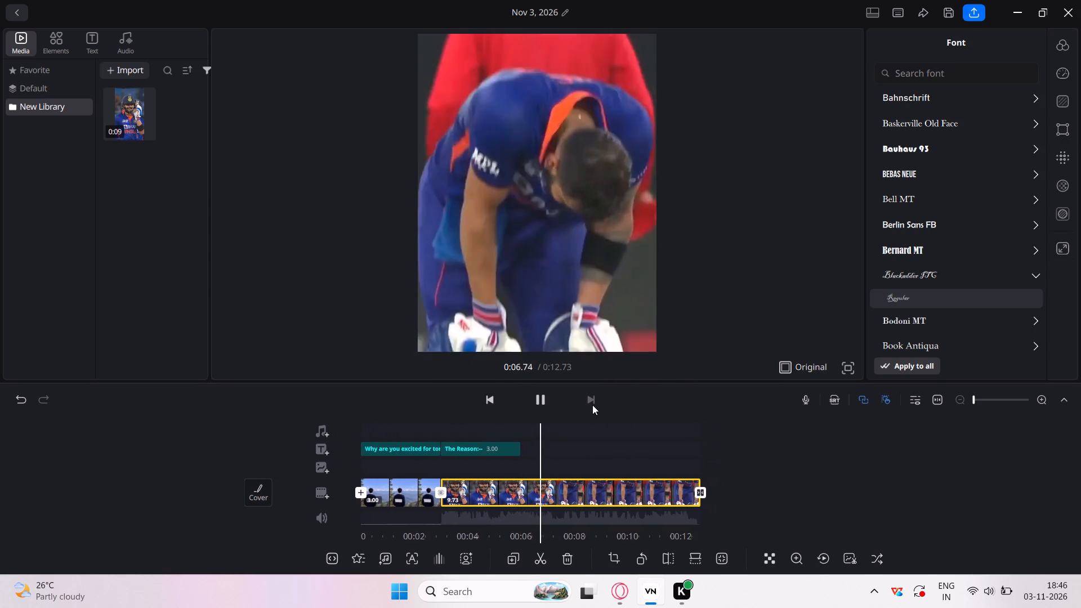
{"action": "scroll", "coordinate": [592, 405], "scroll_direction": "right", "scroll_amount": 3}
{"action": "scroll", "coordinate": [519, 453], "scroll_direction": "right", "scroll_amount": 2}
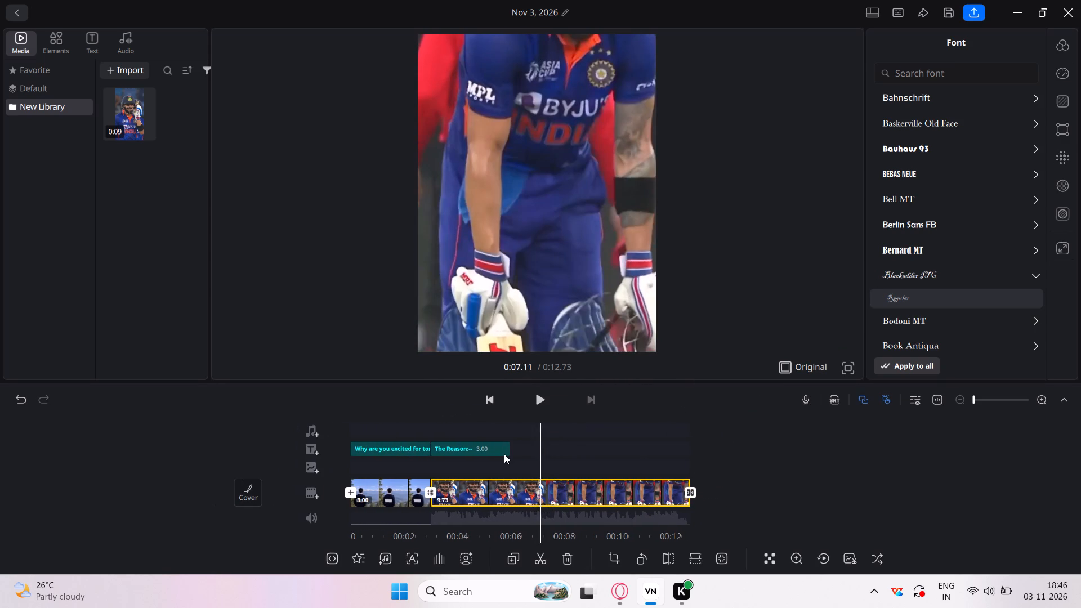
{"action": "left_click", "coordinate": [504, 454]}
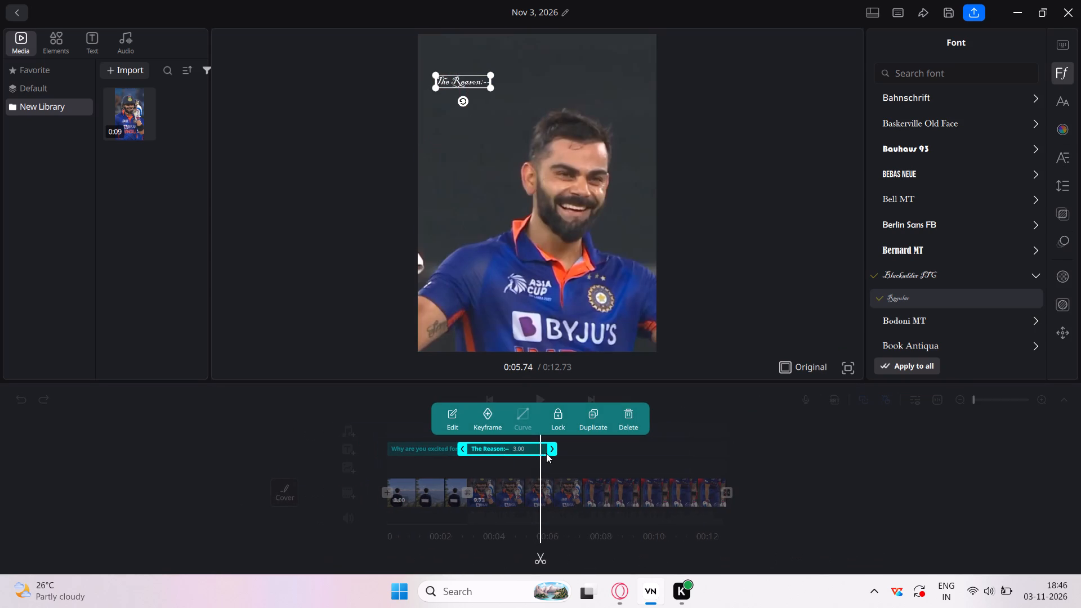
{"action": "left_click_drag", "start_coordinate": [549, 451], "coordinate": [725, 459]}
{"action": "scroll", "coordinate": [799, 463], "scroll_direction": "right", "scroll_amount": 8}
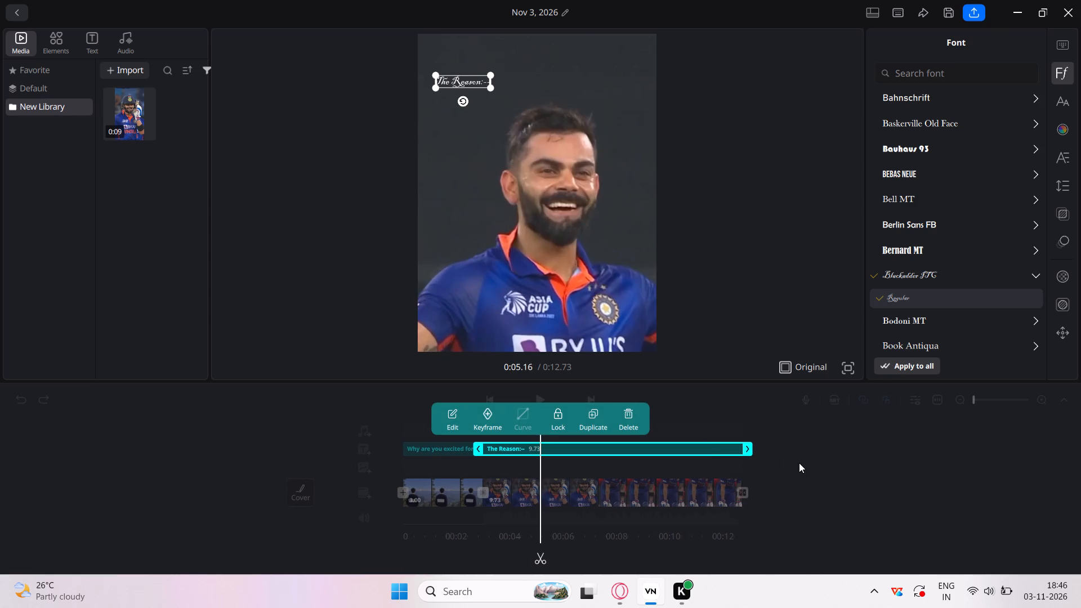
{"action": "scroll", "coordinate": [799, 463], "scroll_direction": "right", "scroll_amount": 10}
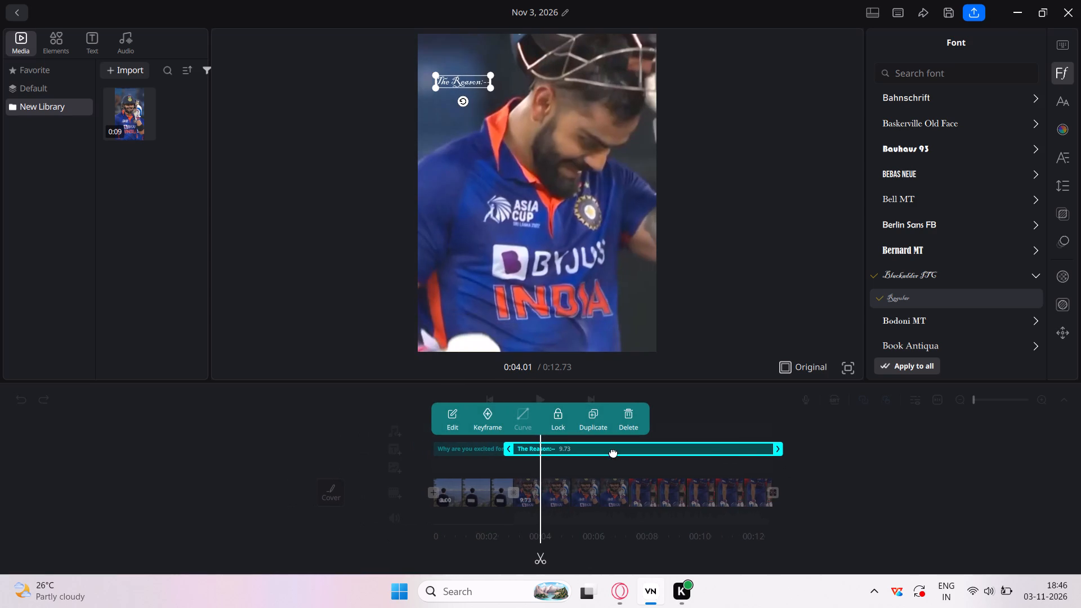
{"action": "scroll", "coordinate": [615, 450], "scroll_direction": "right", "scroll_amount": 13}
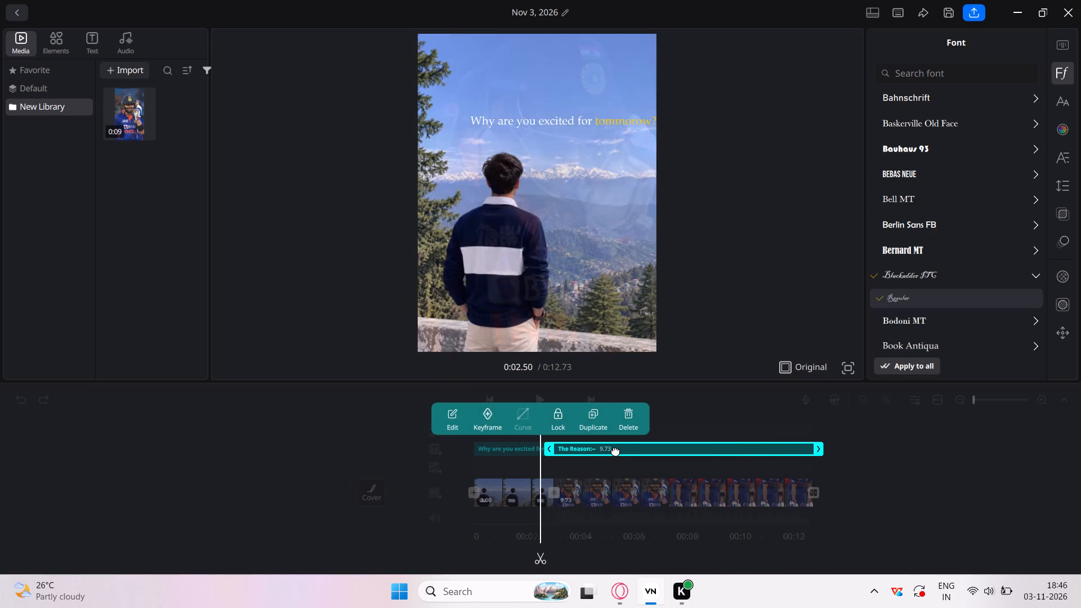
{"action": "scroll", "coordinate": [615, 450], "scroll_direction": "right", "scroll_amount": 2}
{"action": "key", "text": "space"}
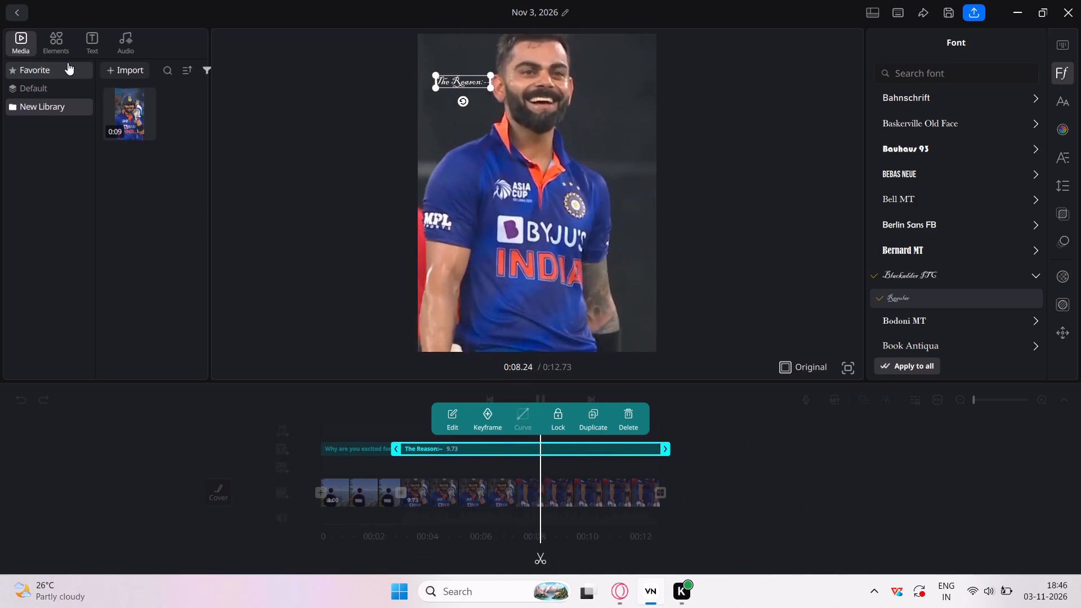
Add the song "Ki Teri Galiyon Mein Iss Qadar" from My Music and align it with the start of the timeline.
{"action": "left_click", "coordinate": [139, 50]}
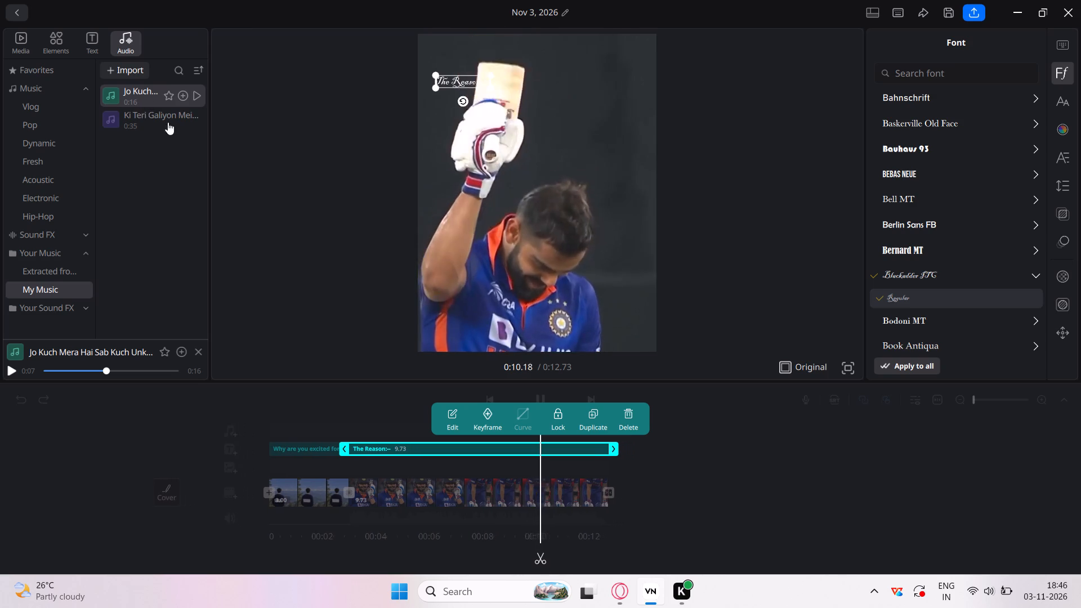
{"action": "left_click", "coordinate": [184, 121]}
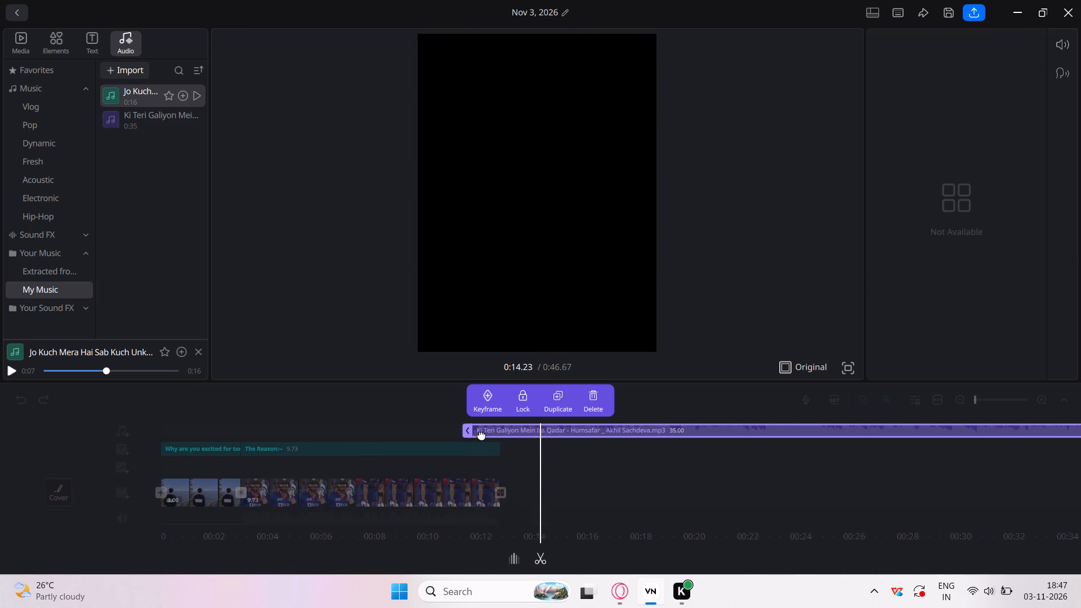
{"action": "key", "text": "space"}
{"action": "left_click_drag", "start_coordinate": [461, 433], "coordinate": [499, 430]}
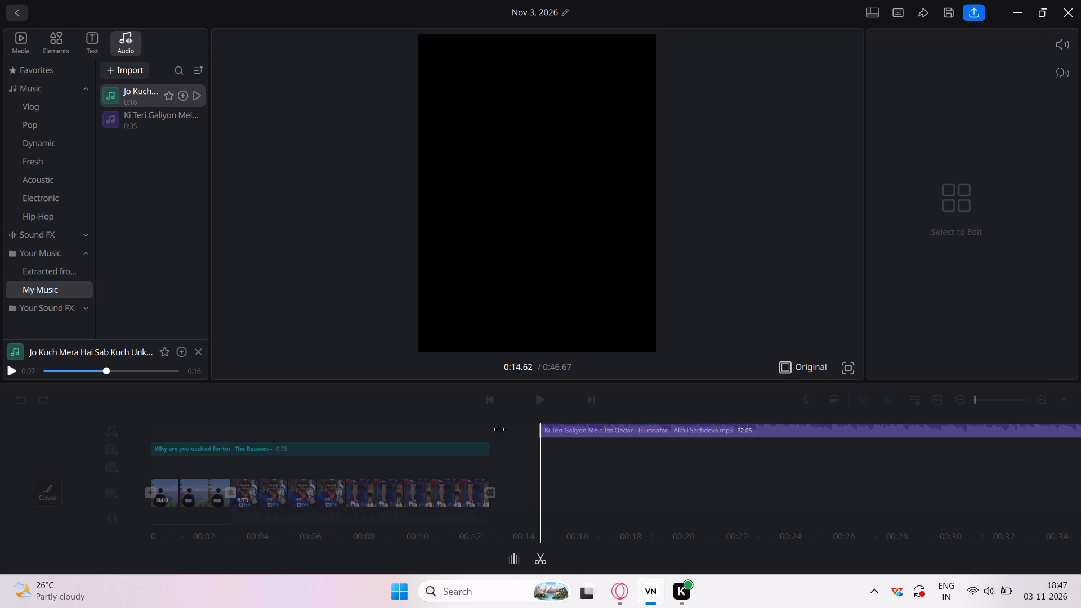
{"action": "left_click_drag", "start_coordinate": [499, 430], "coordinate": [202, 430]}
{"action": "left_click_drag", "start_coordinate": [613, 435], "coordinate": [243, 428]}
Split the song at about 12.65 s, near the end of the video, and delete the part after the cut.
{"action": "scroll", "coordinate": [243, 428], "scroll_direction": "right", "scroll_amount": 5}
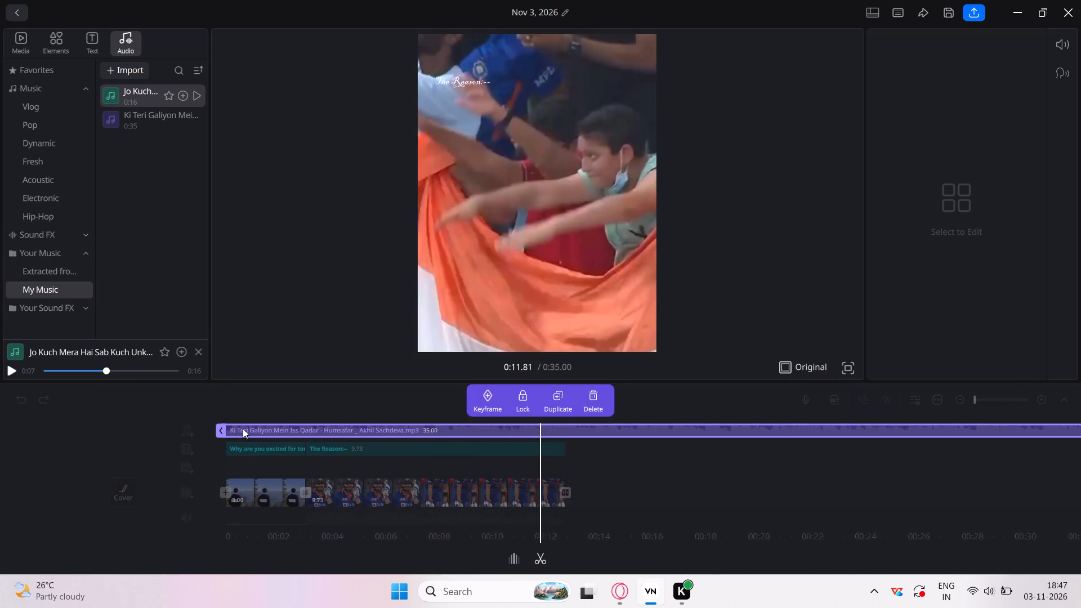
{"action": "scroll", "coordinate": [243, 428], "scroll_direction": "right", "scroll_amount": 5}
{"action": "left_click", "coordinate": [639, 432]}
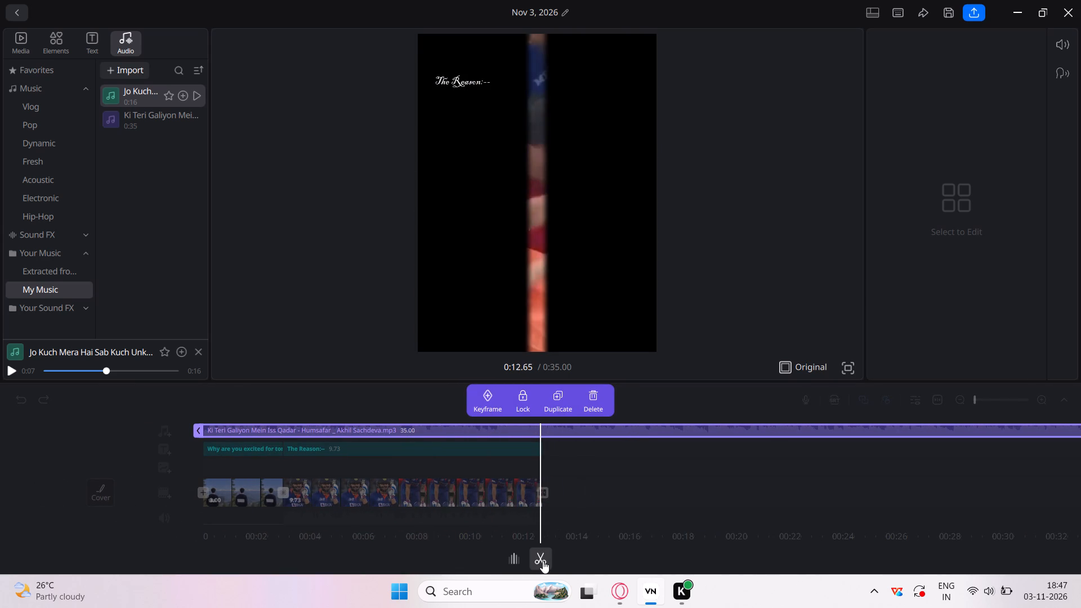
{"action": "left_click", "coordinate": [543, 561]}
{"action": "left_click", "coordinate": [622, 434]}
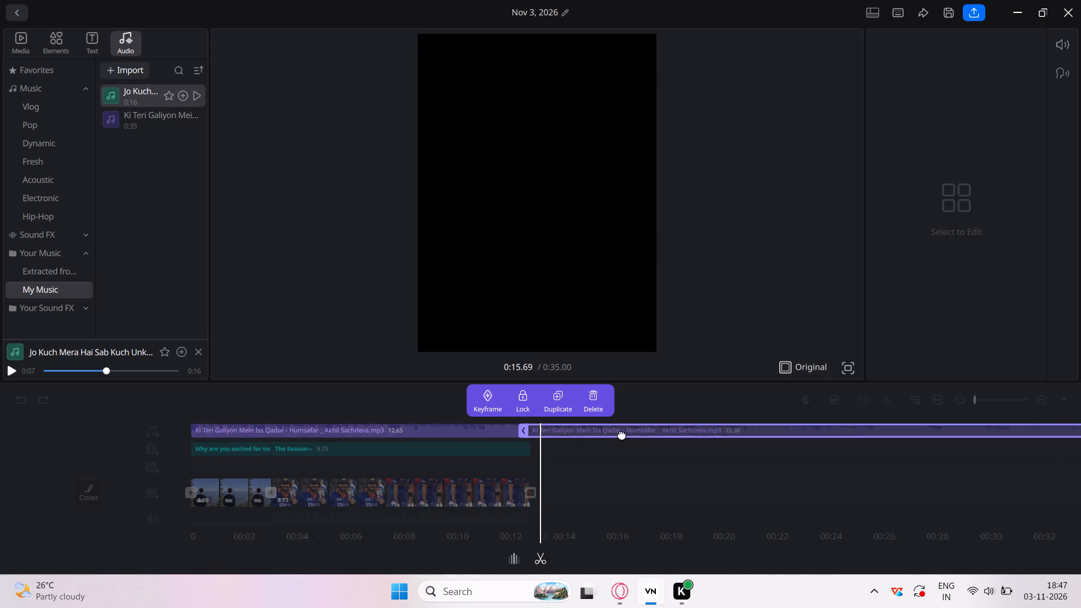
{"action": "left_click", "coordinate": [596, 406]}
Play the whole video from its beginning to check the captions and the trimmed song.
{"action": "scroll", "coordinate": [557, 449], "scroll_direction": "right", "scroll_amount": 5}
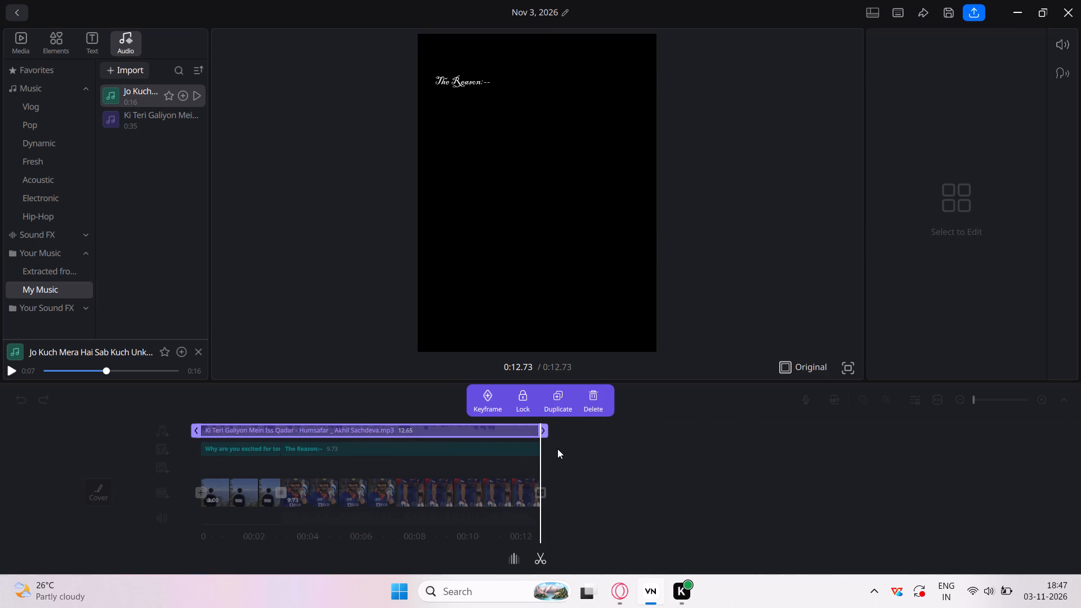
{"action": "scroll", "coordinate": [557, 449], "scroll_direction": "right", "scroll_amount": 20}
{"action": "scroll", "coordinate": [557, 449], "scroll_direction": "right", "scroll_amount": 20}
{"action": "scroll", "coordinate": [557, 449], "scroll_direction": "right", "scroll_amount": 20}
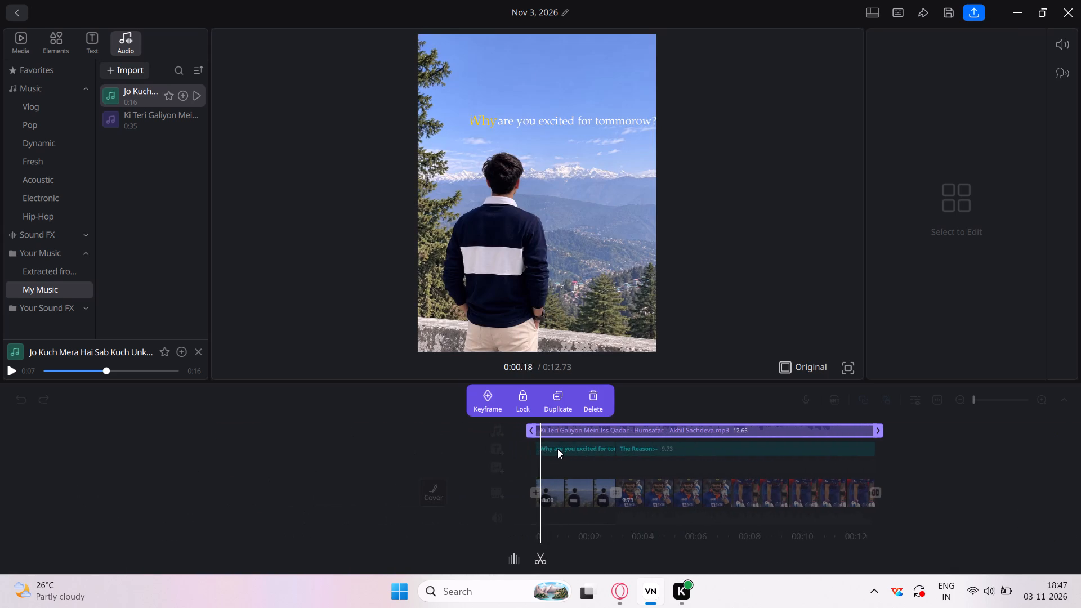
{"action": "scroll", "coordinate": [557, 449], "scroll_direction": "right", "scroll_amount": 4}
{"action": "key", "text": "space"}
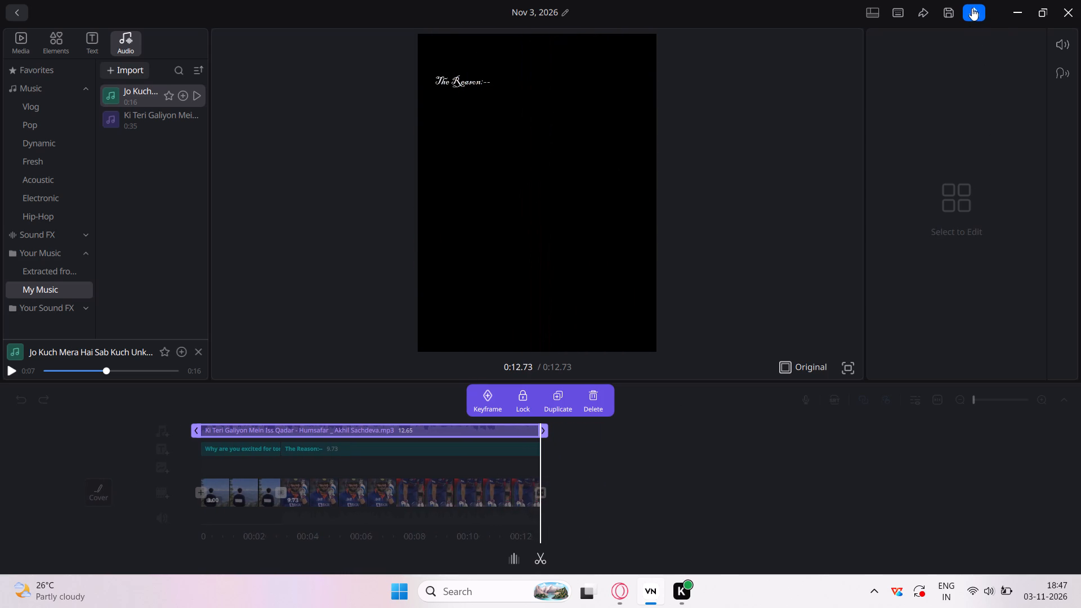
Export the video to the VN videos folder with manual quality at 720p, 30 fps and 3.5 Mbps.
{"action": "left_click", "coordinate": [972, 8]}
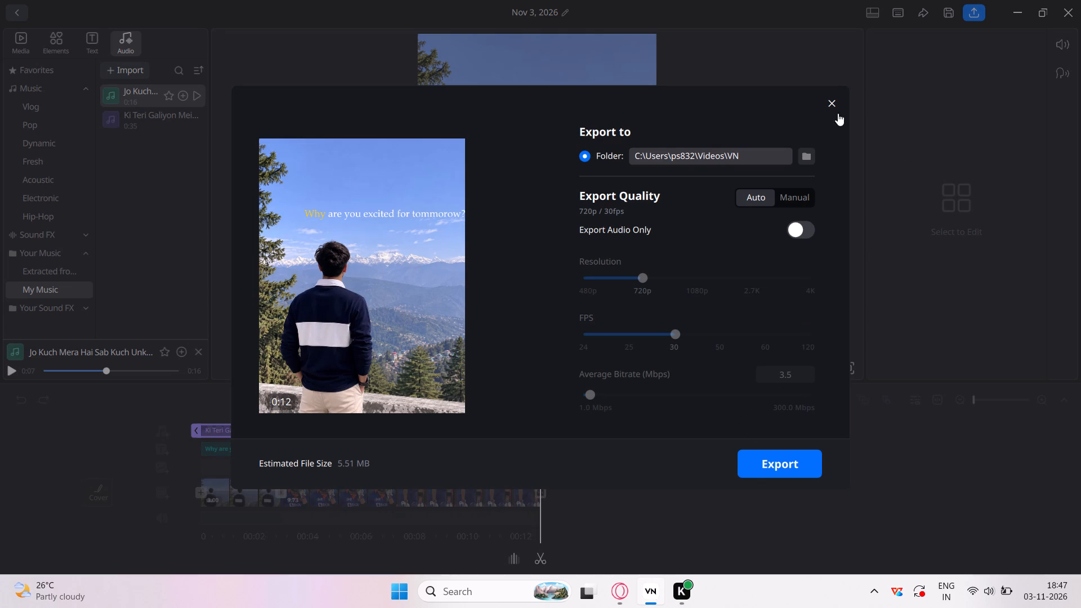
{"action": "left_click", "coordinate": [803, 191]}
{"action": "left_click", "coordinate": [769, 462]}
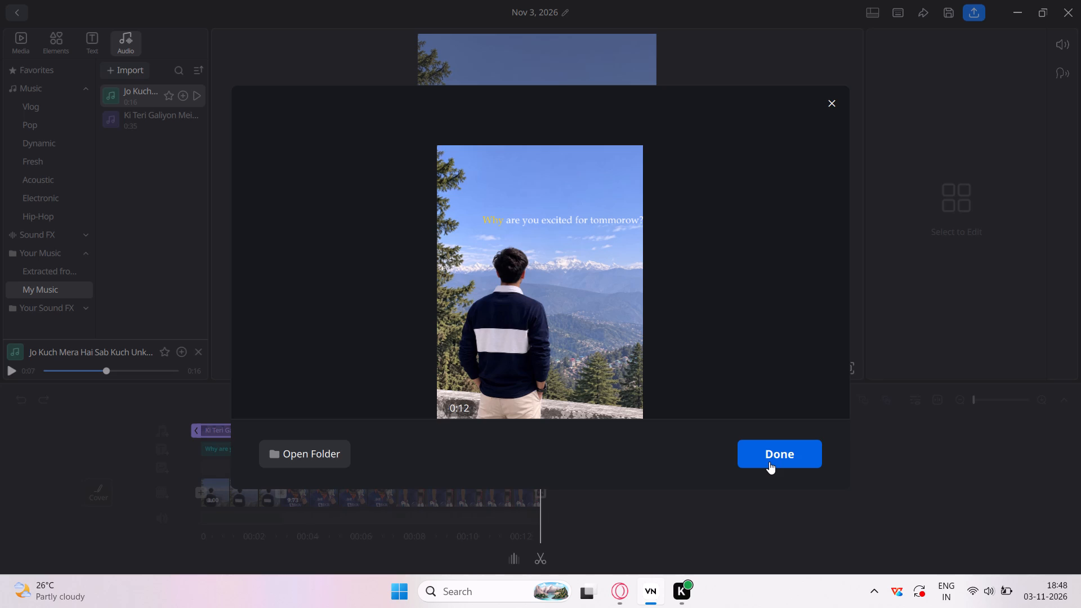
{"action": "left_click", "coordinate": [769, 462]}
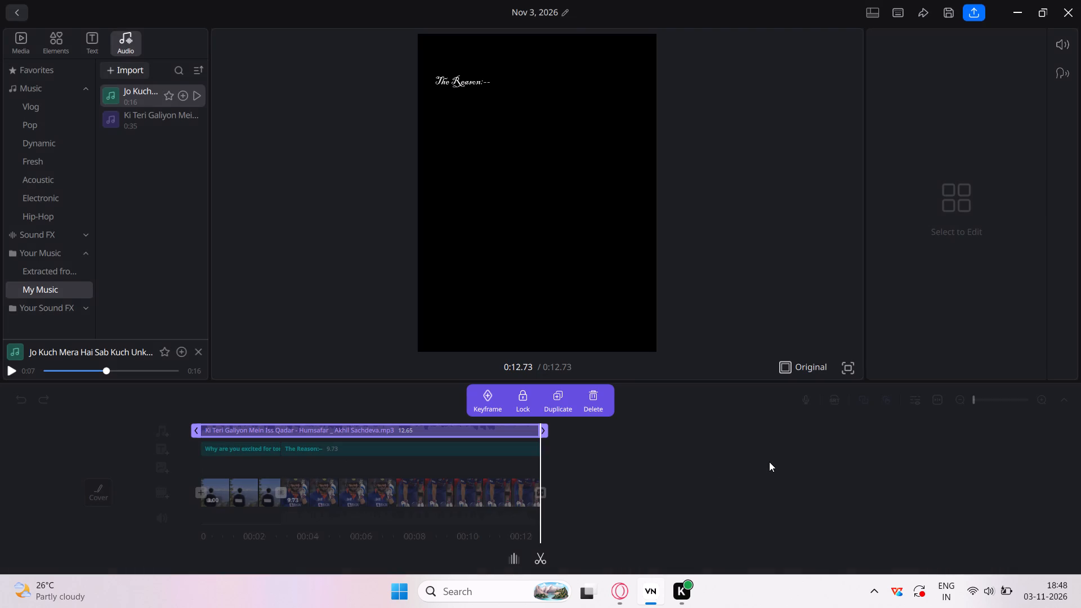
Replay the video from its beginning and look over the export settings without exporting again.
{"action": "scroll", "coordinate": [585, 472], "scroll_direction": "right", "scroll_amount": 20}
{"action": "scroll", "coordinate": [585, 472], "scroll_direction": "right", "scroll_amount": 17}
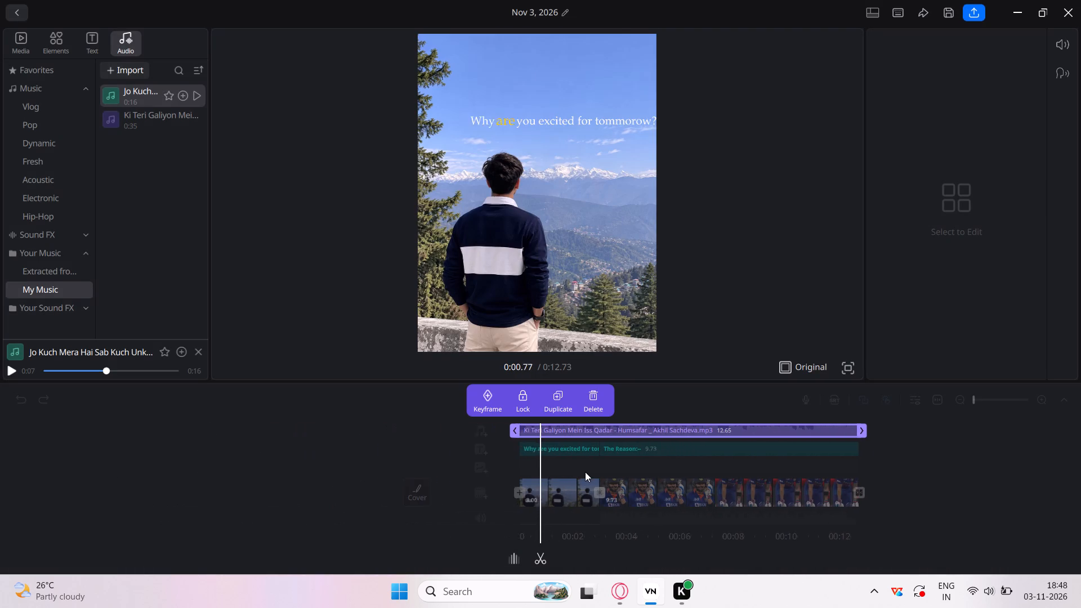
{"action": "scroll", "coordinate": [585, 472], "scroll_direction": "right", "scroll_amount": 6}
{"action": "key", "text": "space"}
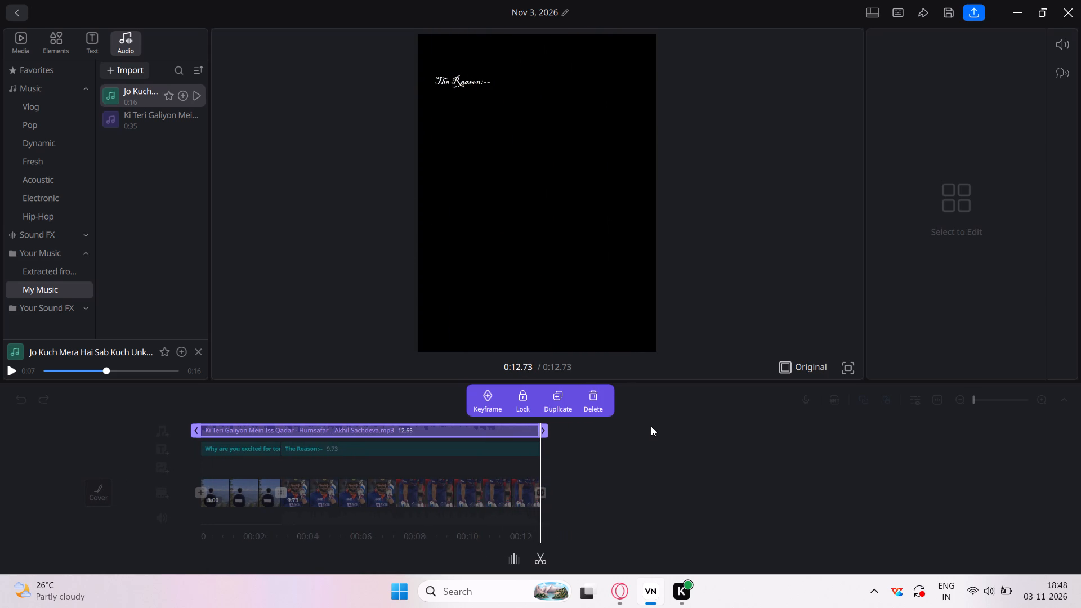
{"action": "left_click", "coordinate": [973, 14]}
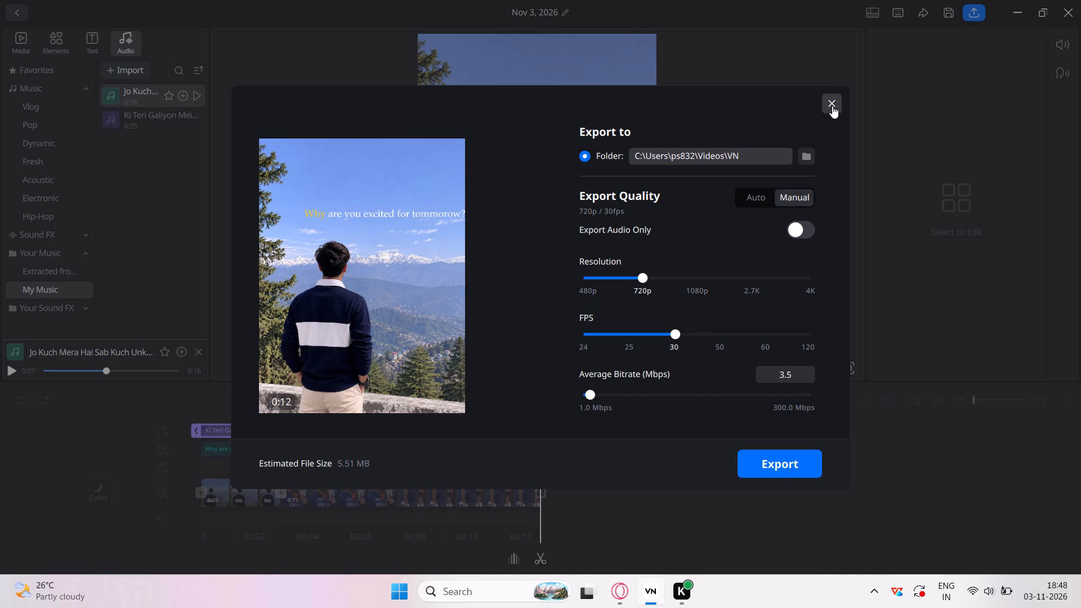
{"action": "left_click", "coordinate": [832, 106]}
Replay the opening caption scene and its transition into the cricket clip, pausing at the transition.
{"action": "scroll", "coordinate": [516, 319], "scroll_direction": "right", "scroll_amount": 9}
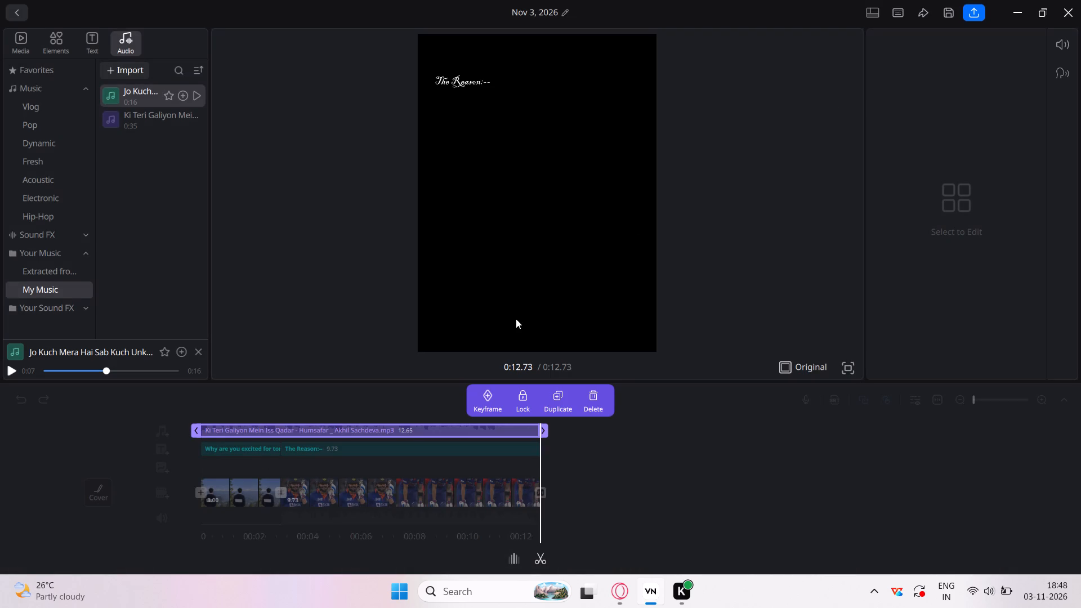
{"action": "scroll", "coordinate": [516, 319], "scroll_direction": "right", "scroll_amount": 2}
{"action": "scroll", "coordinate": [396, 438], "scroll_direction": "right", "scroll_amount": 16}
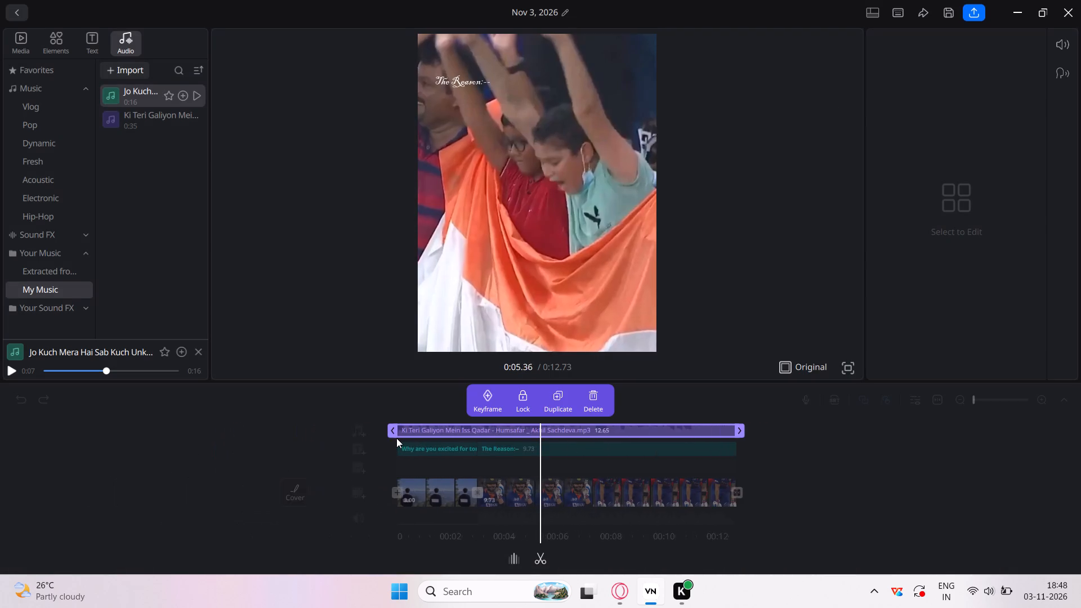
{"action": "scroll", "coordinate": [396, 438], "scroll_direction": "right", "scroll_amount": 10}
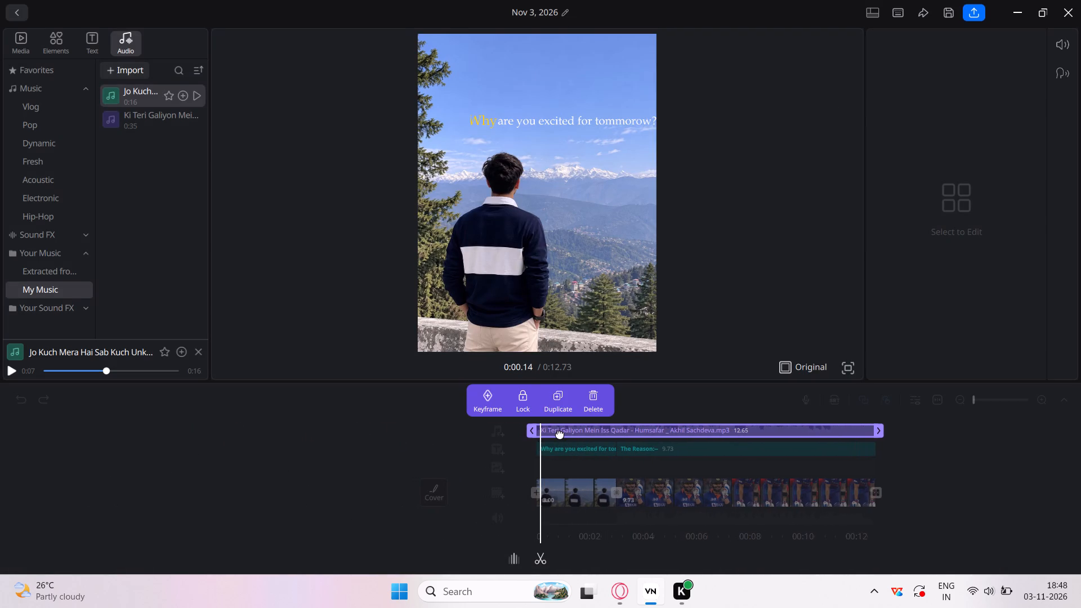
{"action": "scroll", "coordinate": [560, 433], "scroll_direction": "right", "scroll_amount": 6}
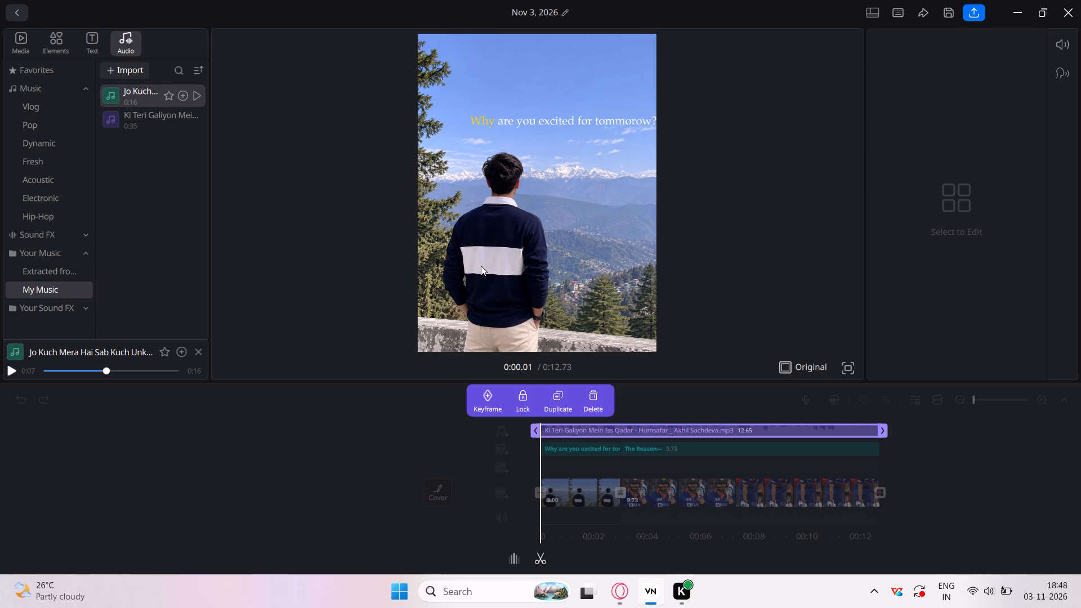
{"action": "key", "text": "space"}
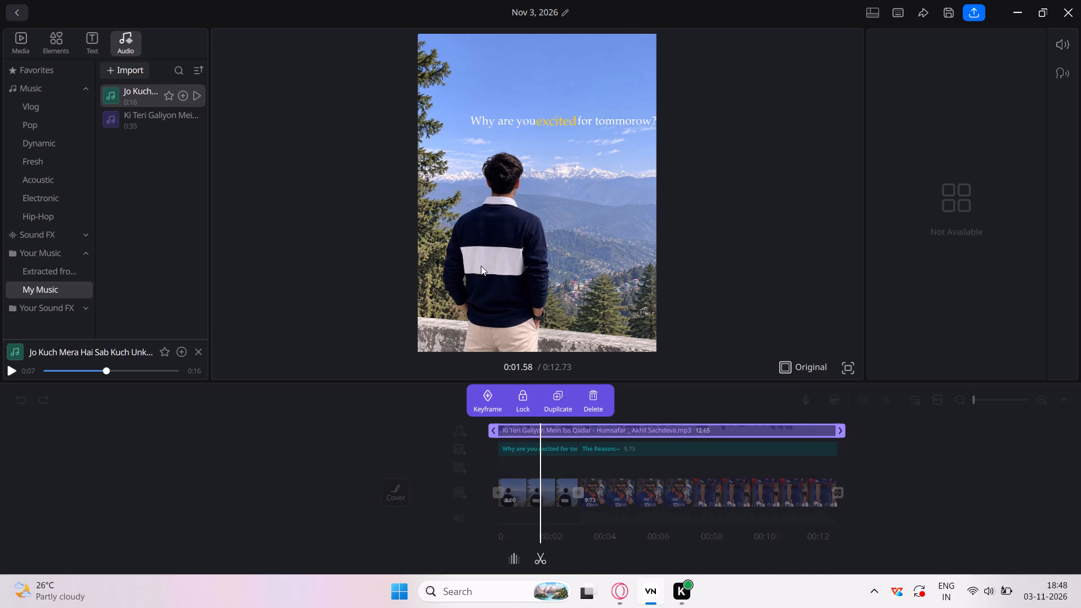
{"action": "key", "text": "space"}
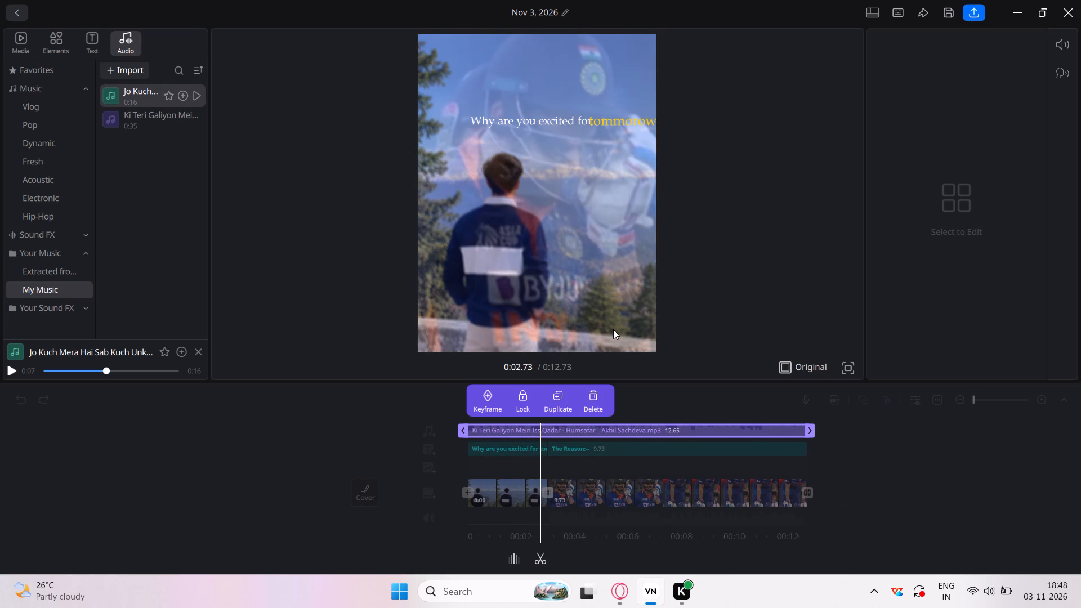
{"action": "key", "text": "space"}
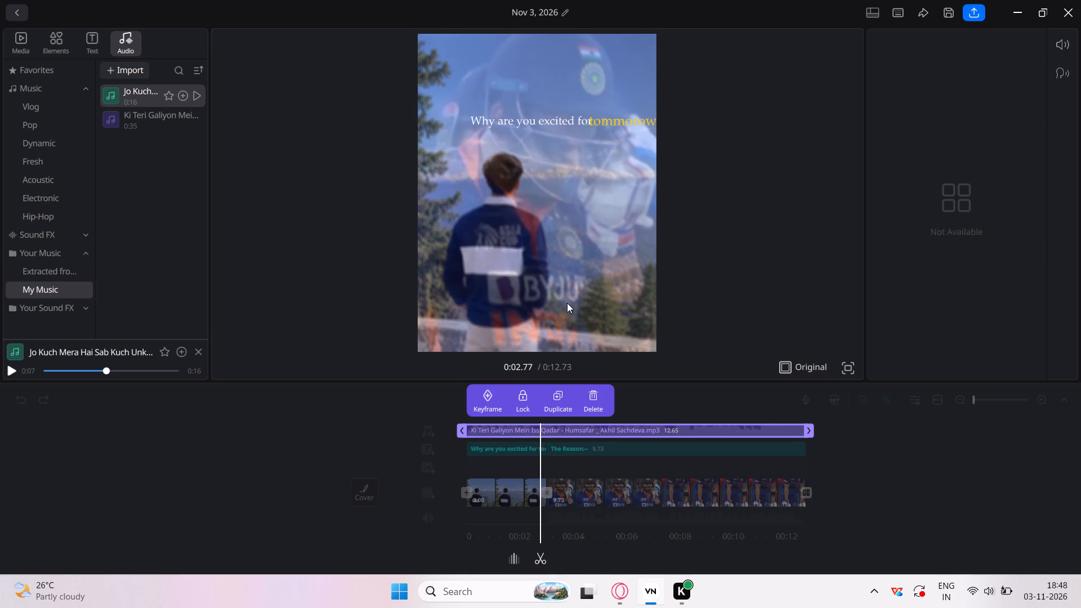
{"action": "scroll", "coordinate": [567, 303], "scroll_direction": "up", "scroll_amount": 1, "text": "ctrl"}
{"action": "scroll", "coordinate": [567, 303], "scroll_direction": "down", "scroll_amount": 1}
{"action": "scroll", "coordinate": [567, 303], "scroll_direction": "left", "scroll_amount": 12}
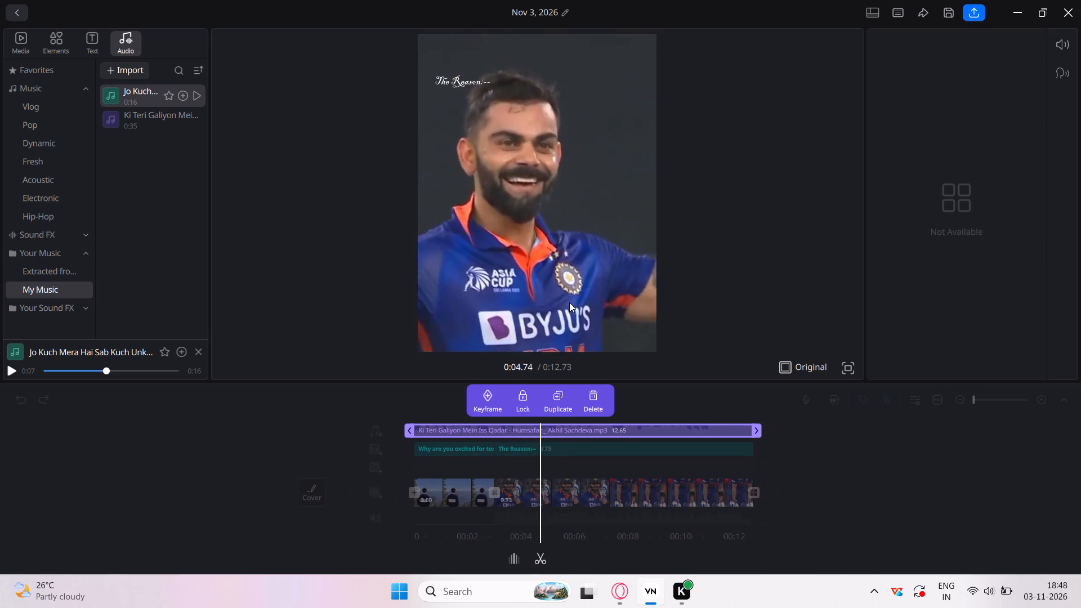
Move the cricket clip upward and scale it down until its width matches the video frame, and preview it.
{"action": "left_click", "coordinate": [520, 500]}
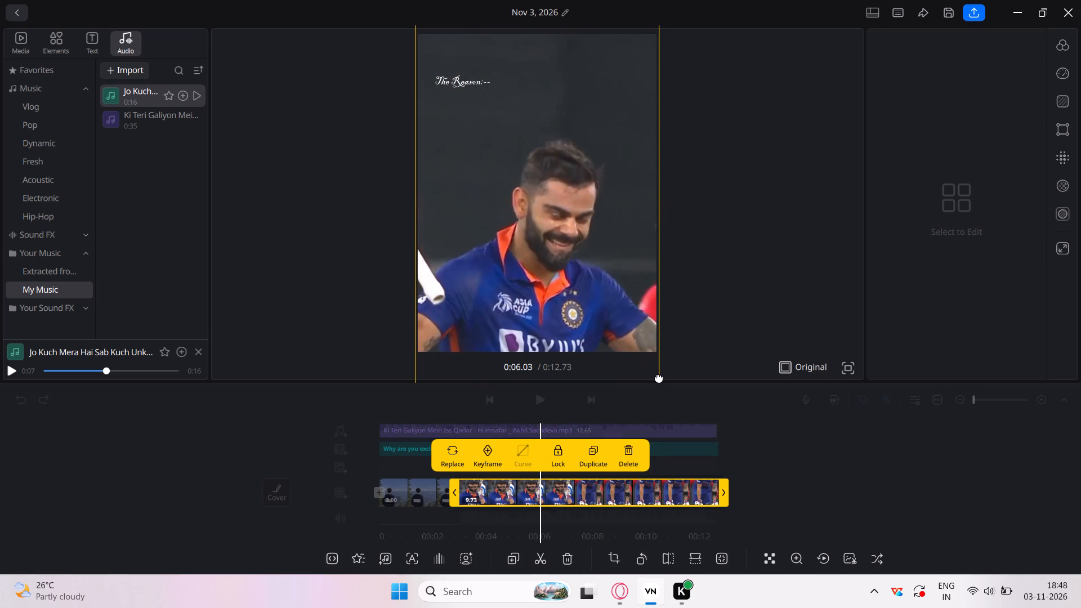
{"action": "left_click_drag", "start_coordinate": [659, 377], "coordinate": [658, 271]}
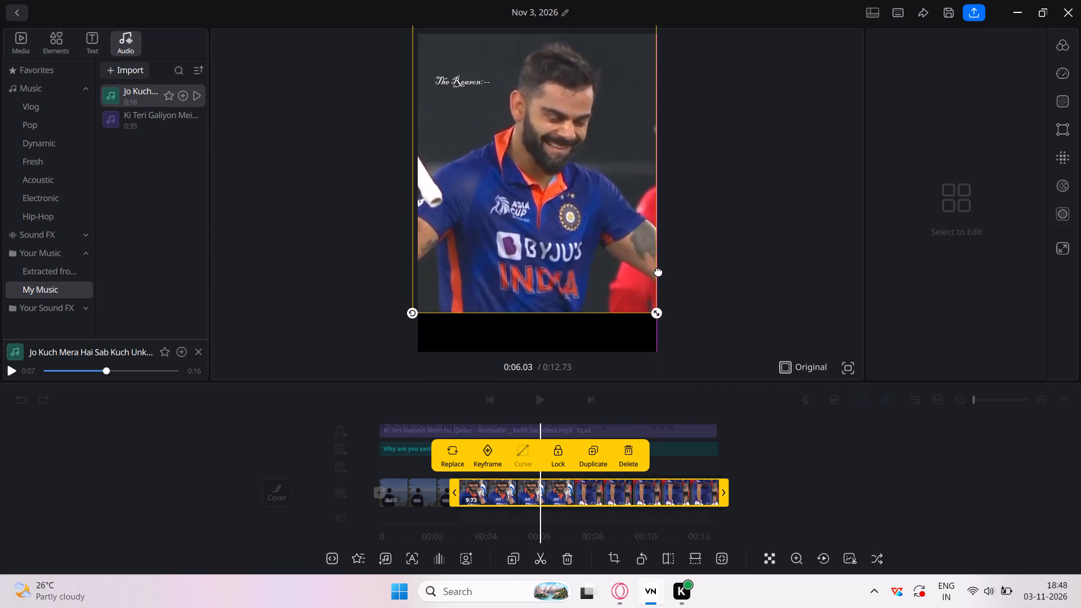
{"action": "left_click_drag", "start_coordinate": [658, 271], "coordinate": [660, 323]}
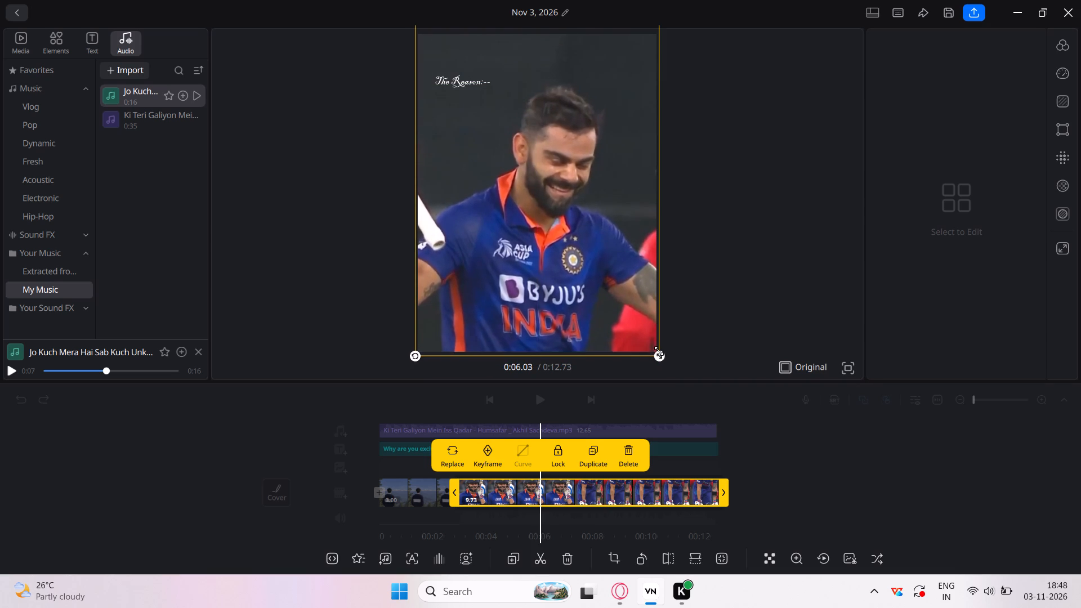
{"action": "left_click_drag", "start_coordinate": [660, 356], "coordinate": [597, 332]}
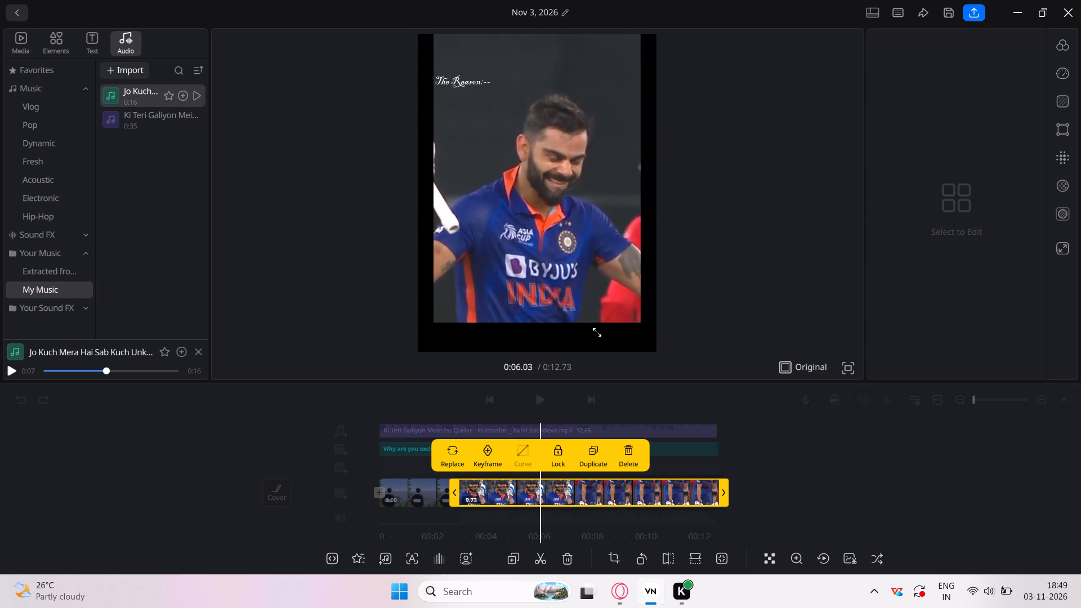
{"action": "left_click_drag", "start_coordinate": [597, 332], "coordinate": [605, 357]}
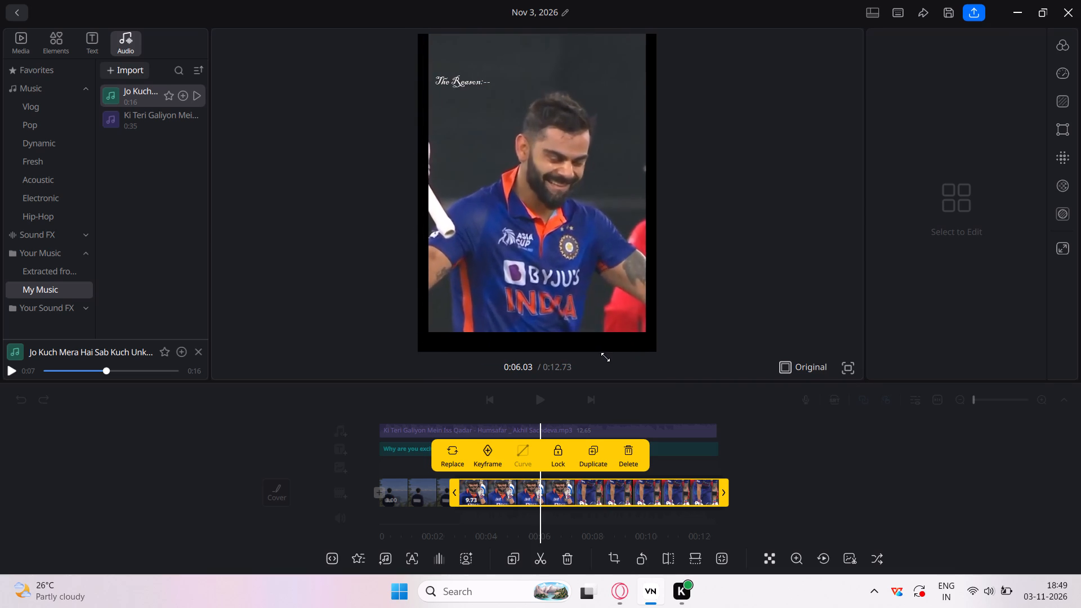
{"action": "left_click_drag", "start_coordinate": [605, 357], "coordinate": [611, 370]}
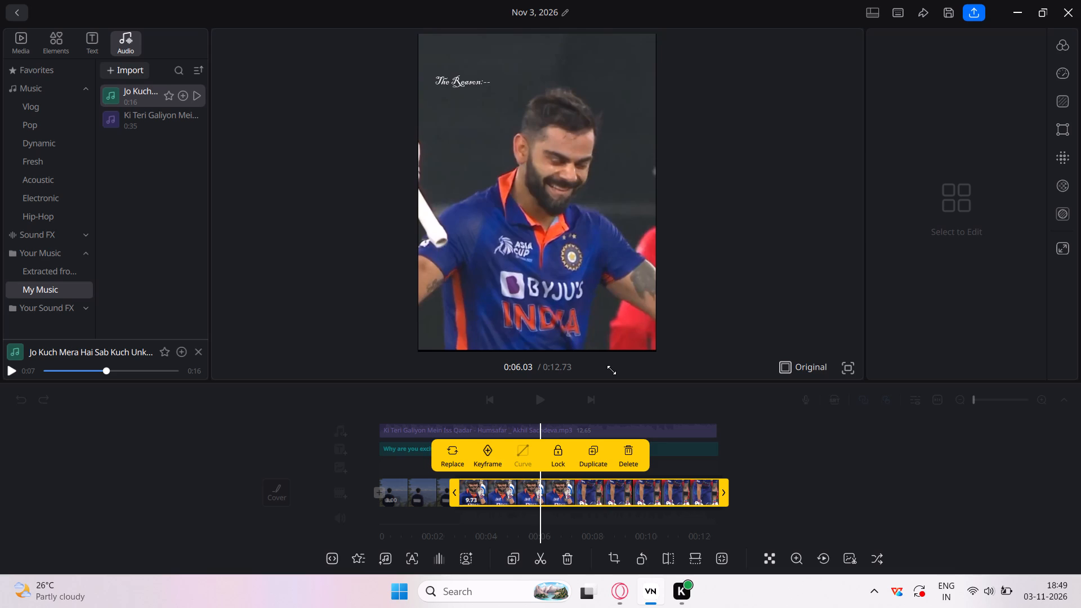
{"action": "left_click_drag", "start_coordinate": [611, 370], "coordinate": [615, 370]}
{"action": "key", "text": "space"}
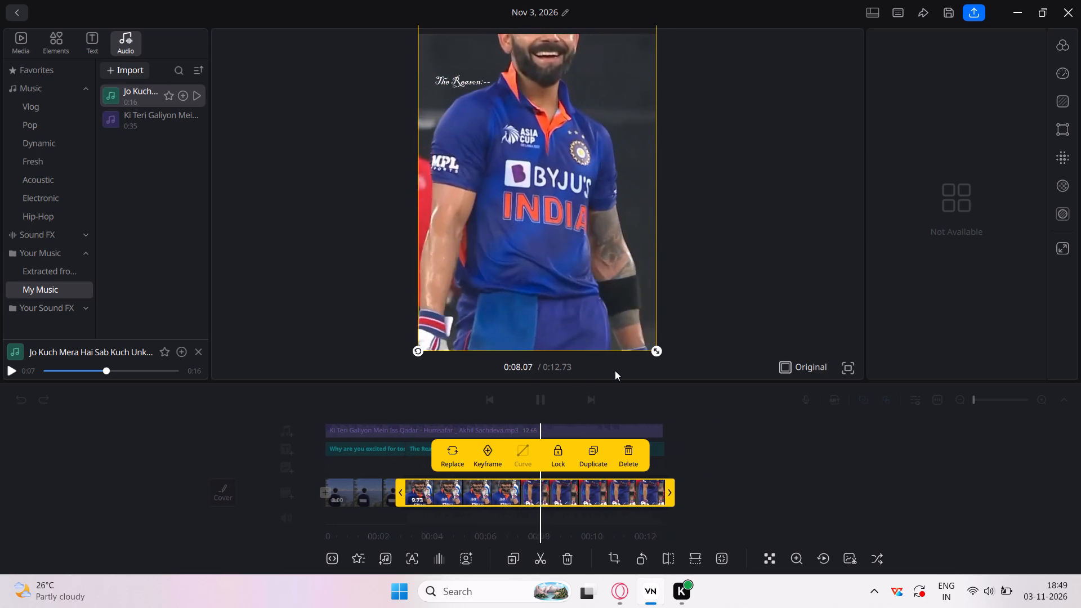
Move the cricket clip back down so its lower edge extends past the bottom of the video frame, and preview it.
{"action": "scroll", "coordinate": [588, 281], "scroll_direction": "up", "scroll_amount": 1}
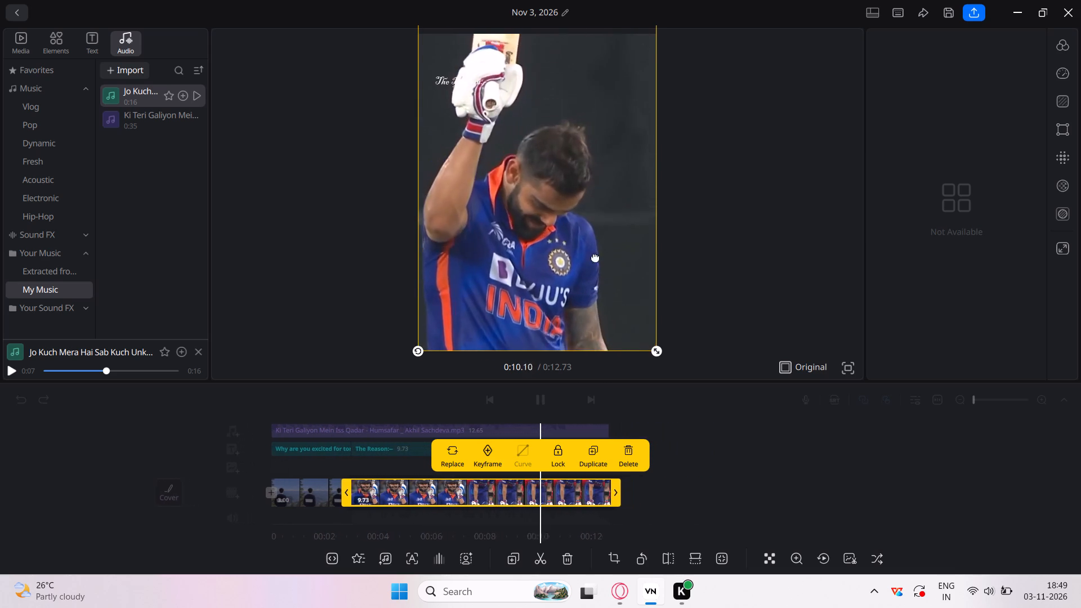
{"action": "left_click_drag", "start_coordinate": [655, 26], "coordinate": [657, 47]}
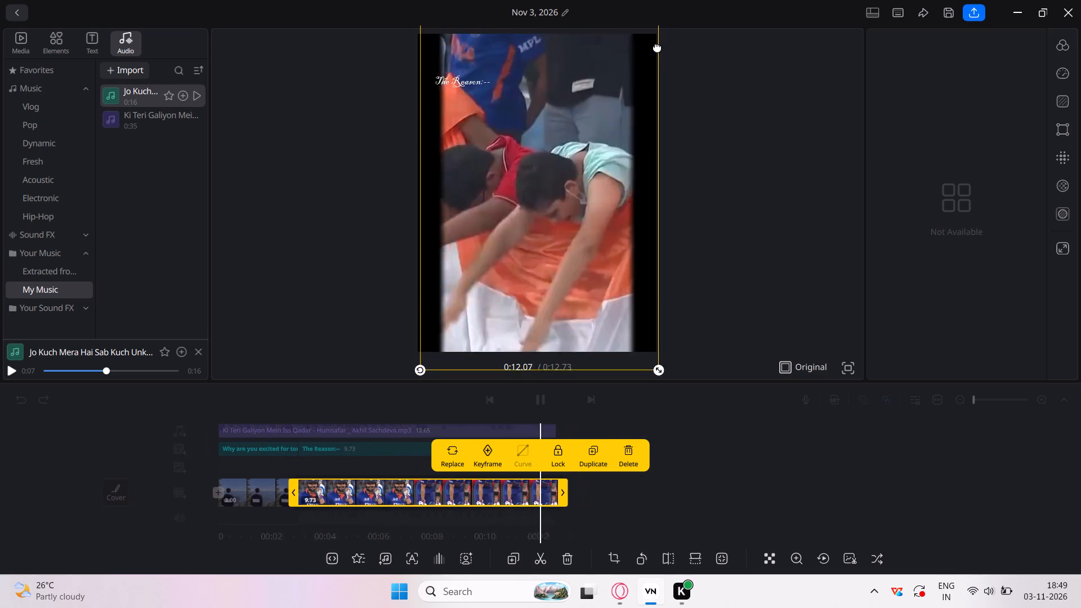
{"action": "left_click_drag", "start_coordinate": [657, 47], "coordinate": [653, 78]}
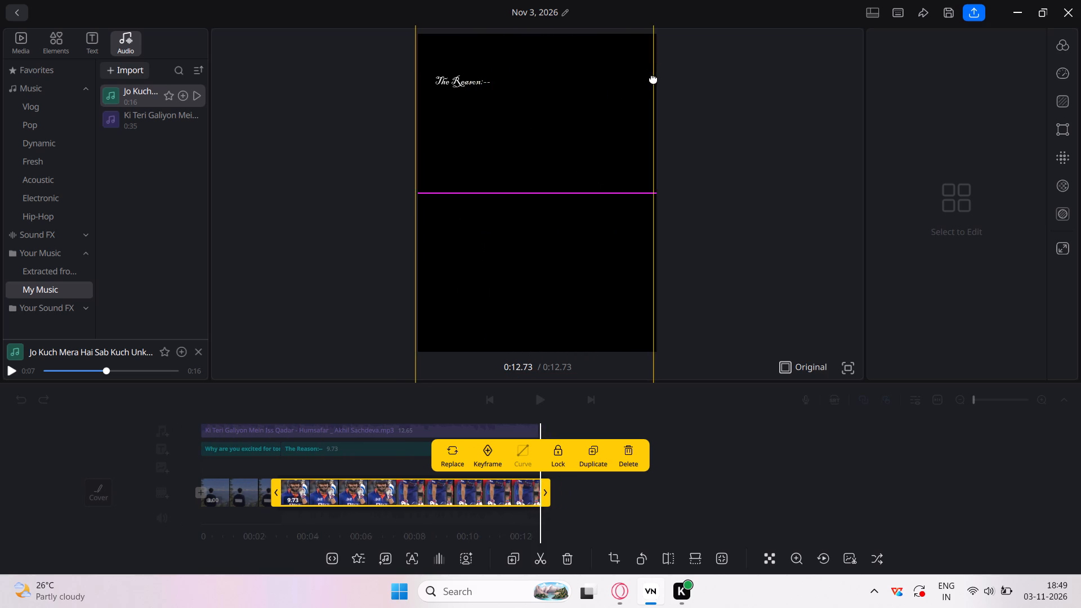
{"action": "left_click_drag", "start_coordinate": [653, 78], "coordinate": [653, 79]}
{"action": "key", "text": "space"}
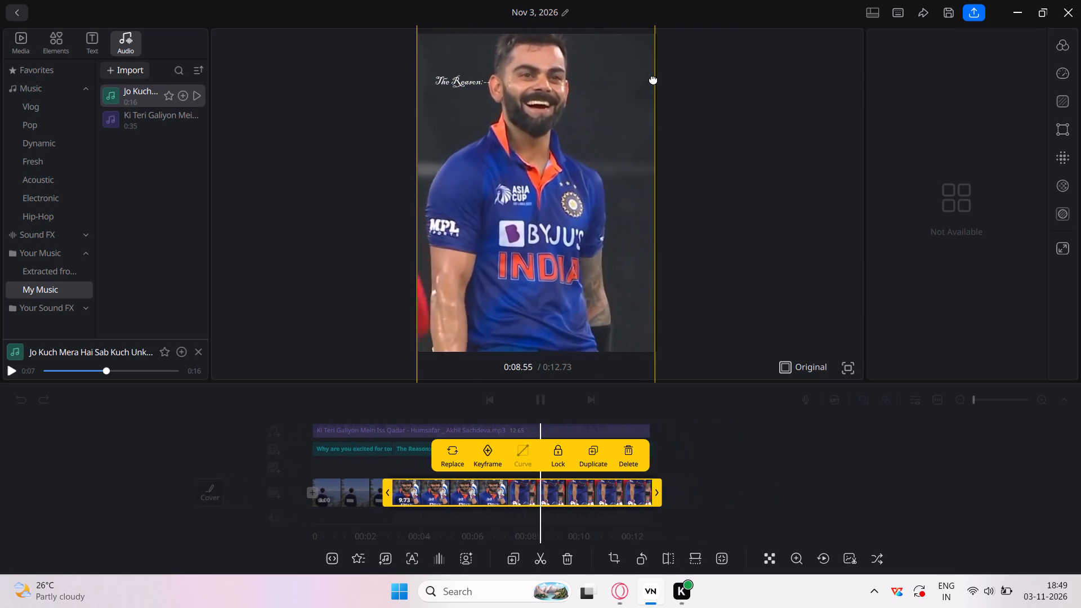
Fine-tune the cricket clip's position so its side edges line up closely with the video frame during playback to the end.
{"action": "left_click_drag", "start_coordinate": [654, 29], "coordinate": [654, 37]}
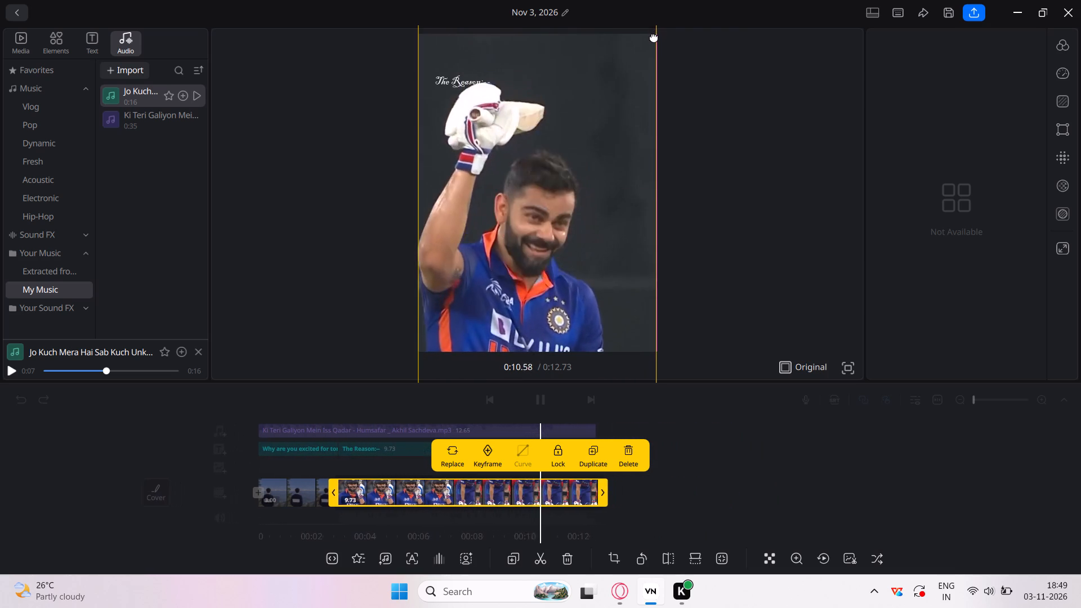
{"action": "left_click_drag", "start_coordinate": [654, 37], "coordinate": [649, 55]}
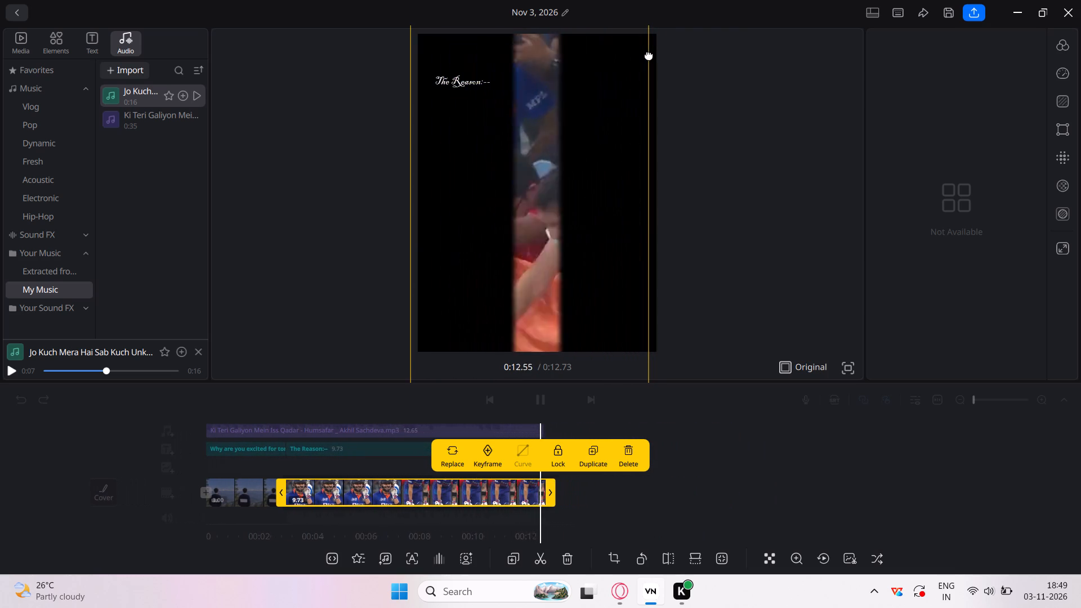
{"action": "left_click_drag", "start_coordinate": [649, 55], "coordinate": [653, 57]}
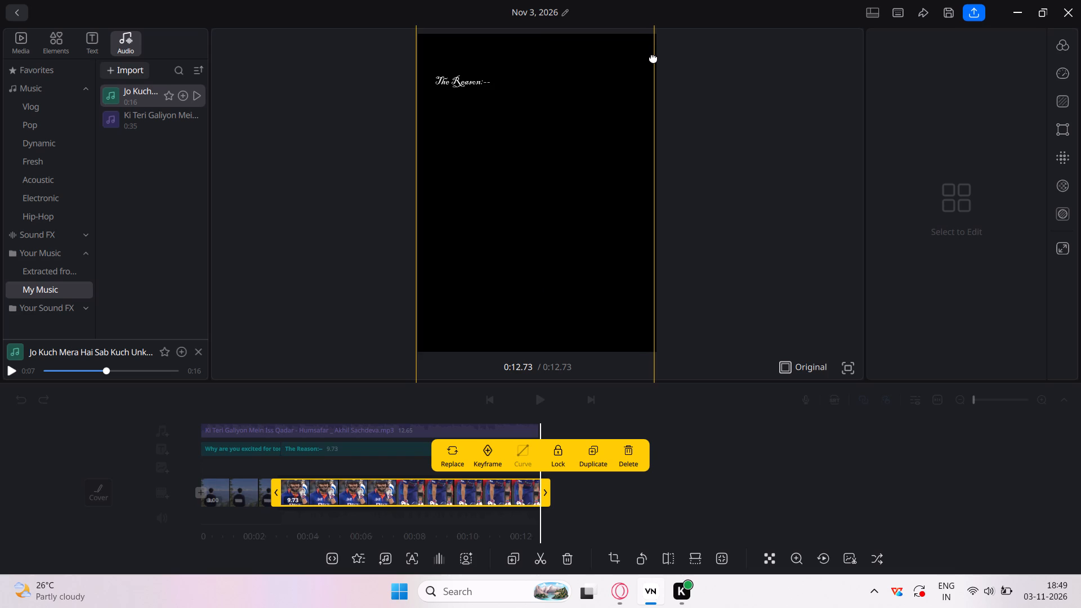
Export the video at 720p with the frame rate set to 60 fps, and close the completed export.
{"action": "left_click", "coordinate": [977, 12]}
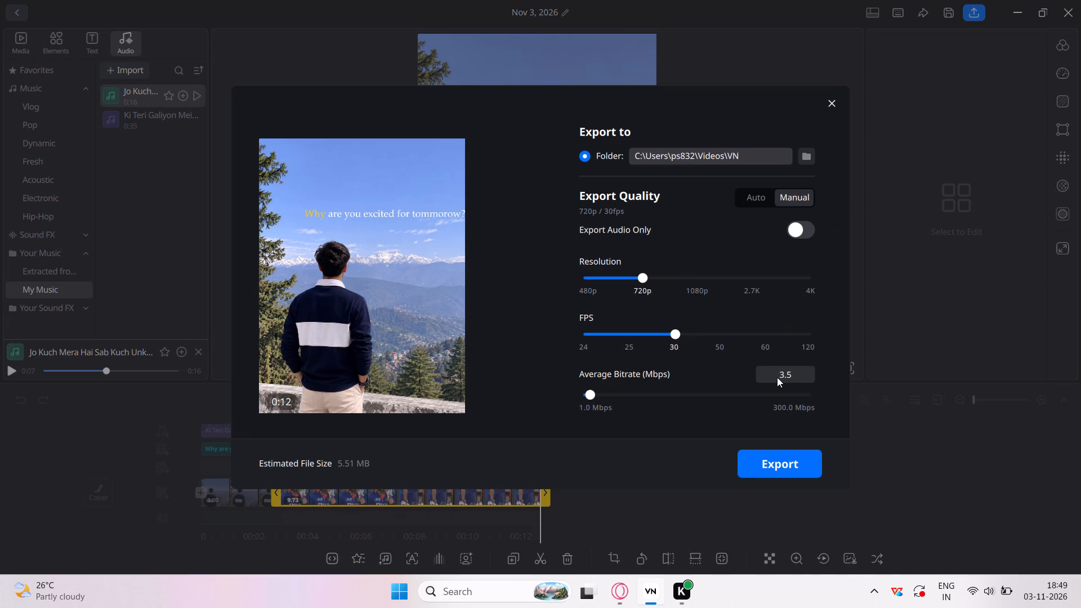
{"action": "left_click", "coordinate": [766, 338]}
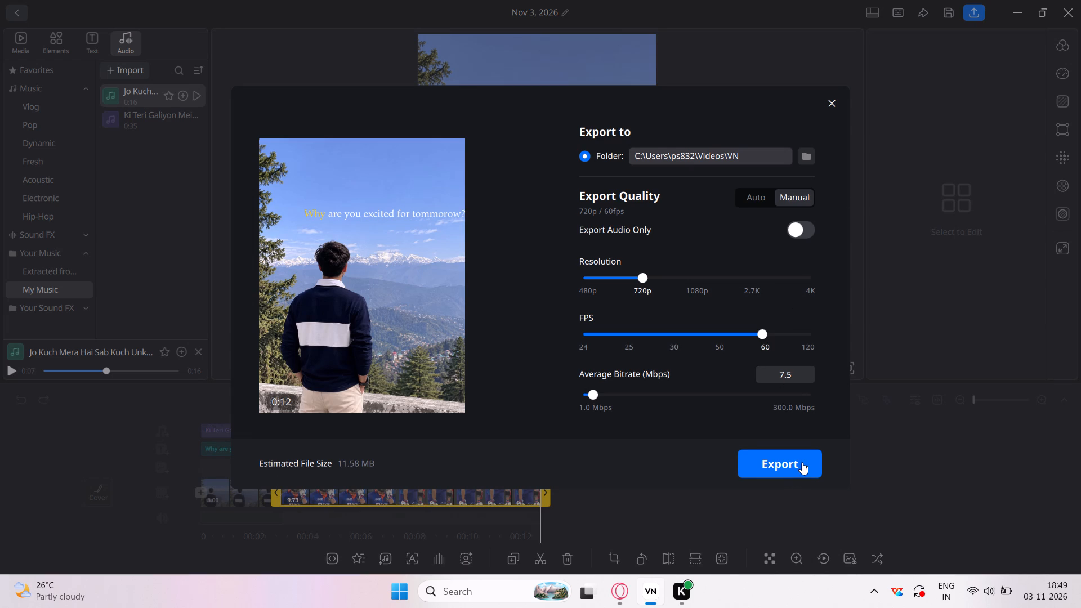
{"action": "left_click", "coordinate": [797, 458]}
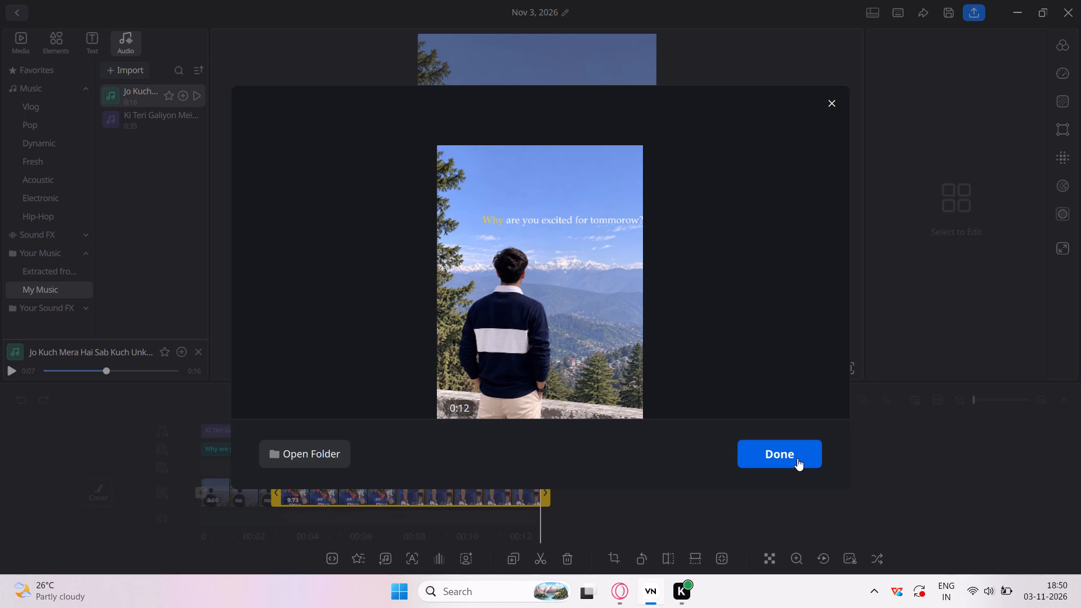
{"action": "left_click", "coordinate": [797, 458]}
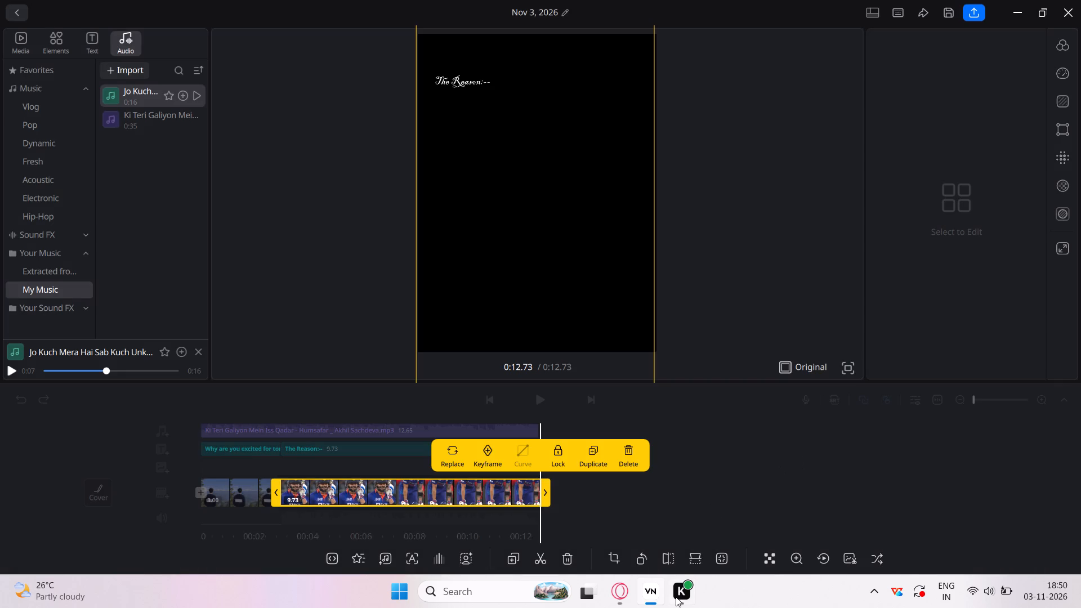